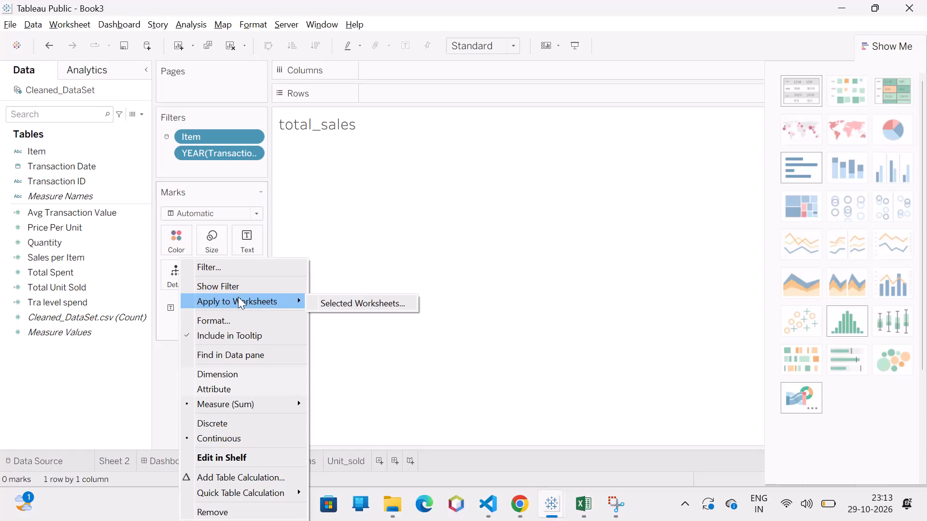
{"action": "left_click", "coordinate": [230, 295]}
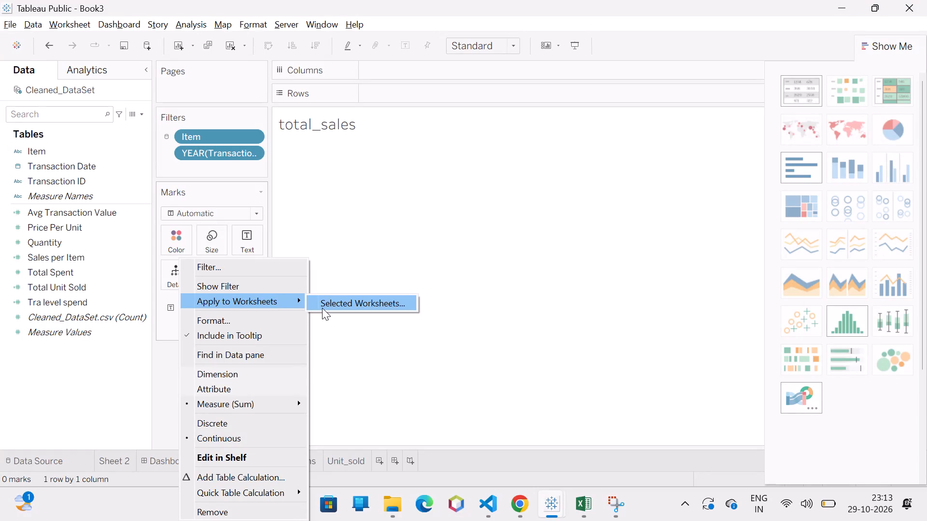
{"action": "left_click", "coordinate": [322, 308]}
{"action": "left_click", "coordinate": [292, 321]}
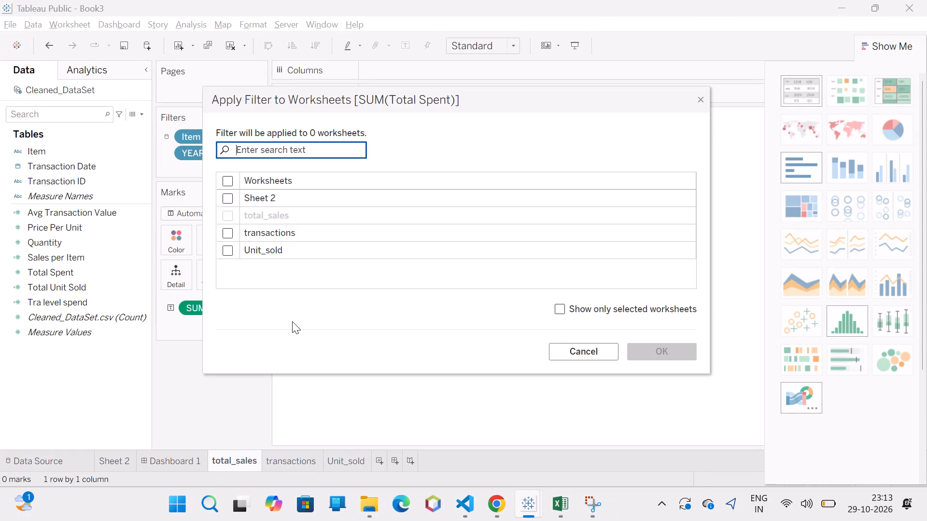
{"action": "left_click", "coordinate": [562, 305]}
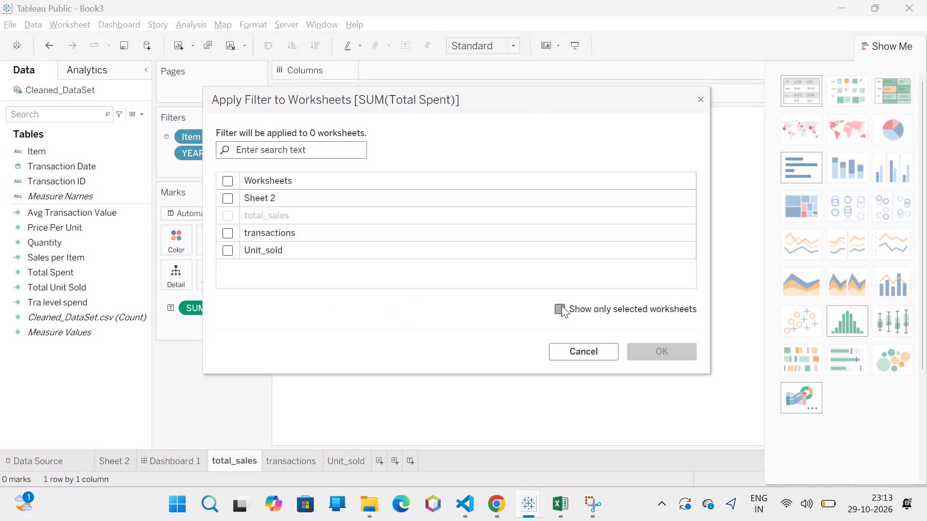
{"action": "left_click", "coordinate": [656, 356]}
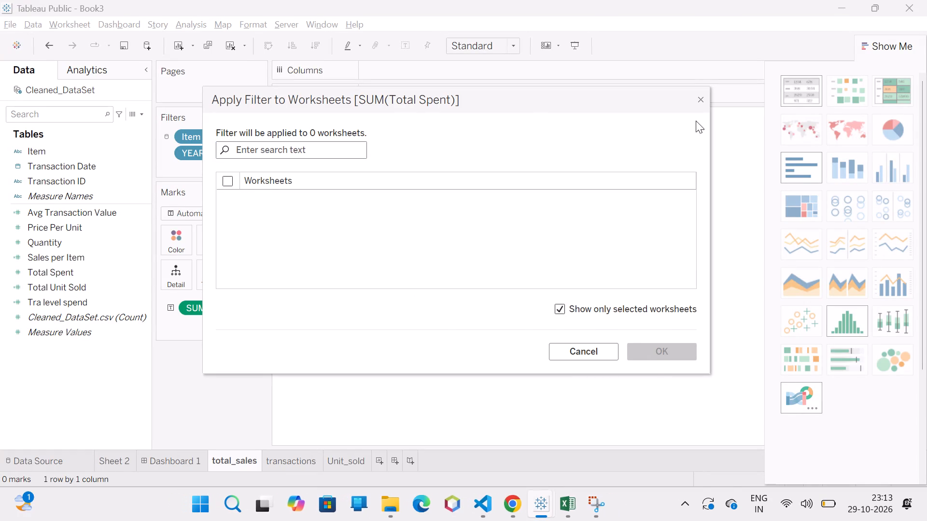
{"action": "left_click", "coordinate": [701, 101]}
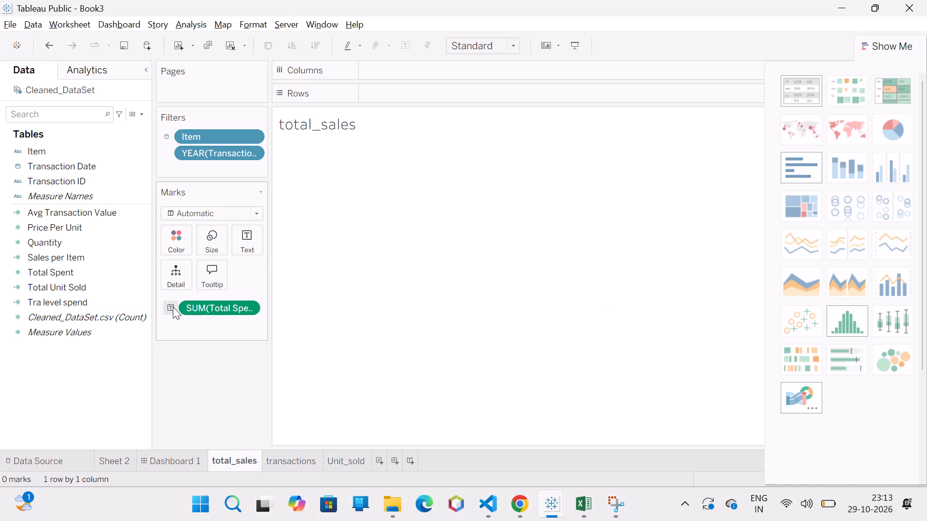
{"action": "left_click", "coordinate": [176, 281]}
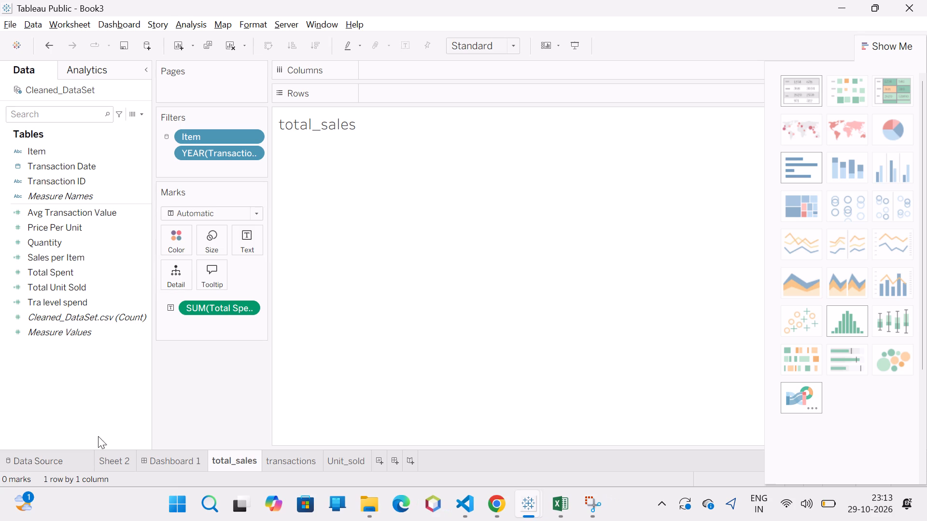
Remove the YEAR(Transaction Date) filter from the total_sales worksheet, keeping the Item filter.
{"action": "left_click", "coordinate": [115, 467]}
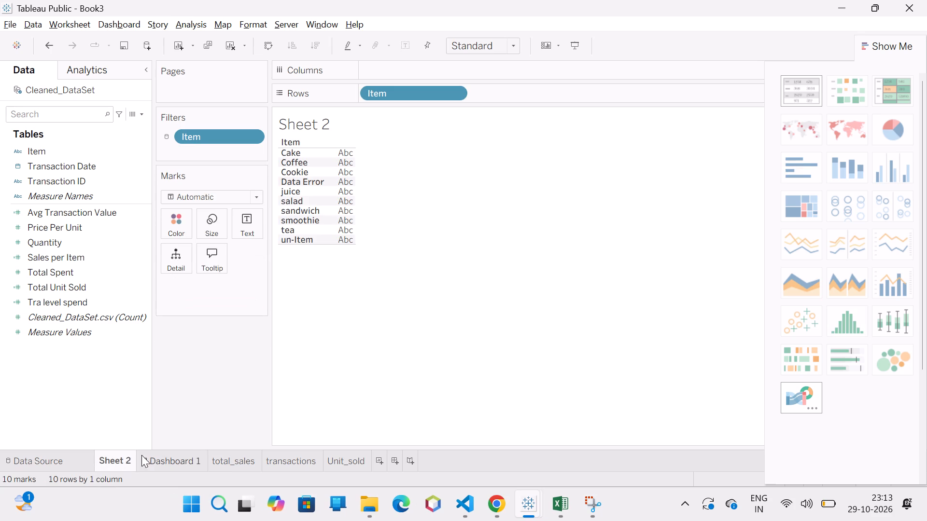
{"action": "left_click", "coordinate": [228, 463]}
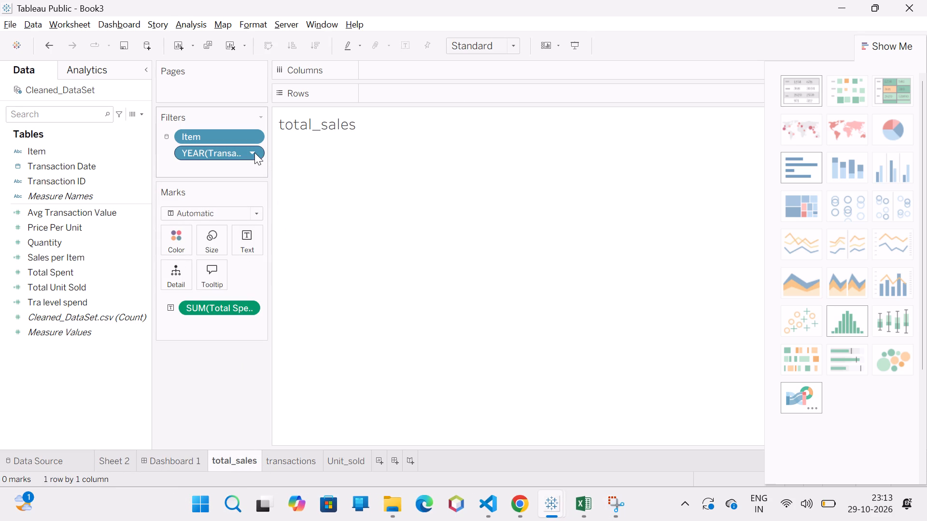
{"action": "left_click", "coordinate": [254, 152]}
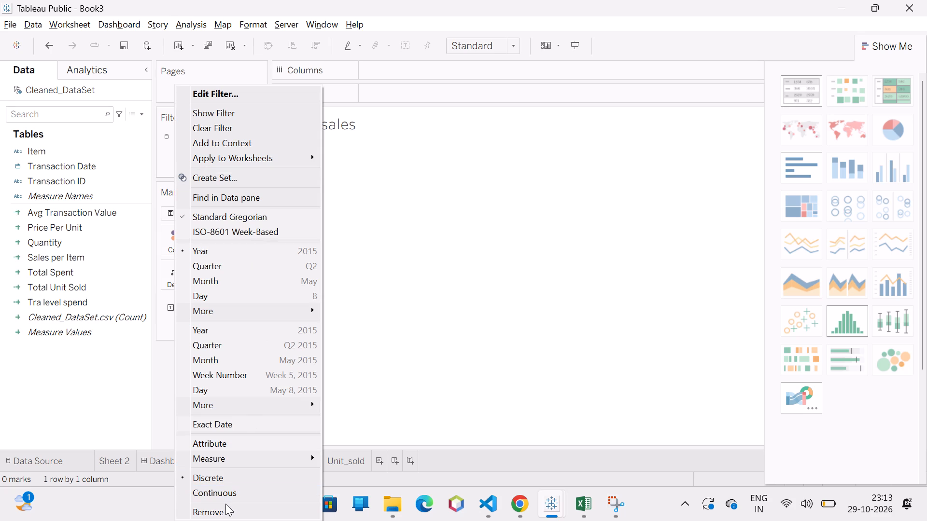
{"action": "left_click", "coordinate": [222, 509]}
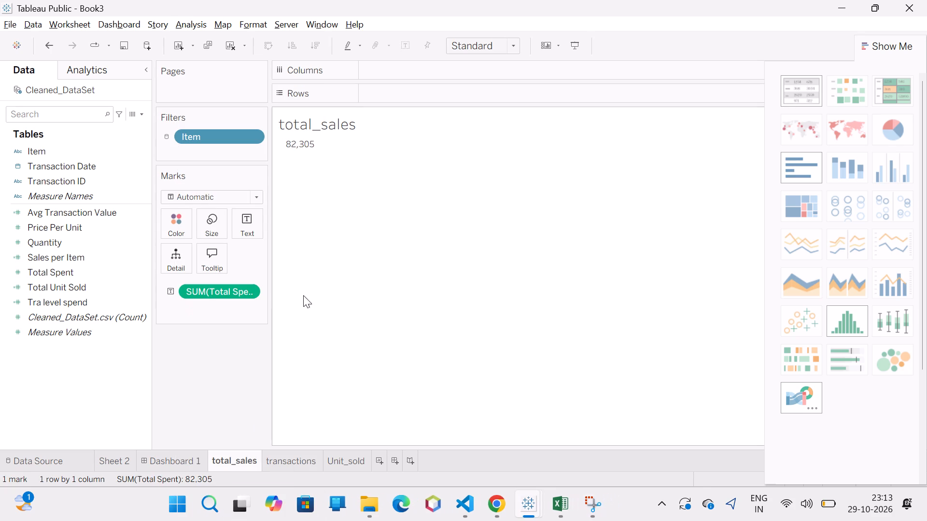
{"action": "left_click", "coordinate": [346, 261]}
{"action": "left_click", "coordinate": [328, 251]}
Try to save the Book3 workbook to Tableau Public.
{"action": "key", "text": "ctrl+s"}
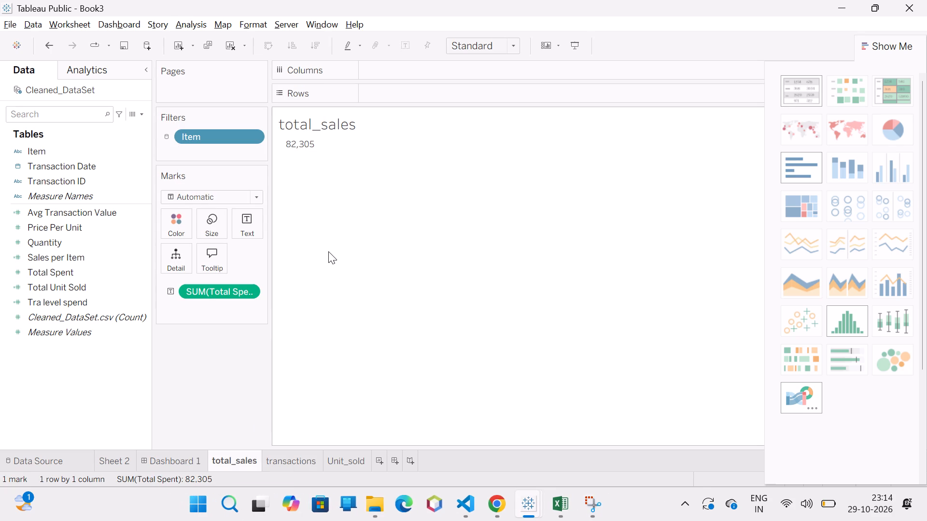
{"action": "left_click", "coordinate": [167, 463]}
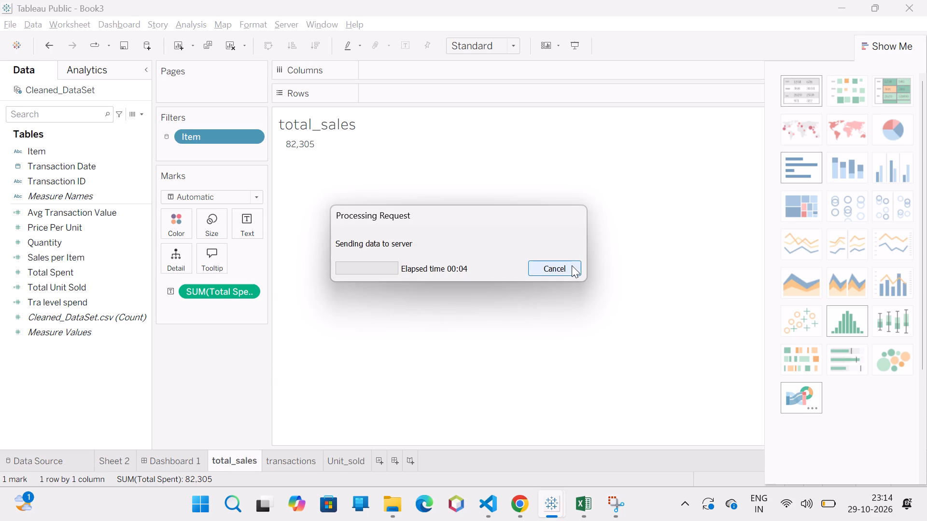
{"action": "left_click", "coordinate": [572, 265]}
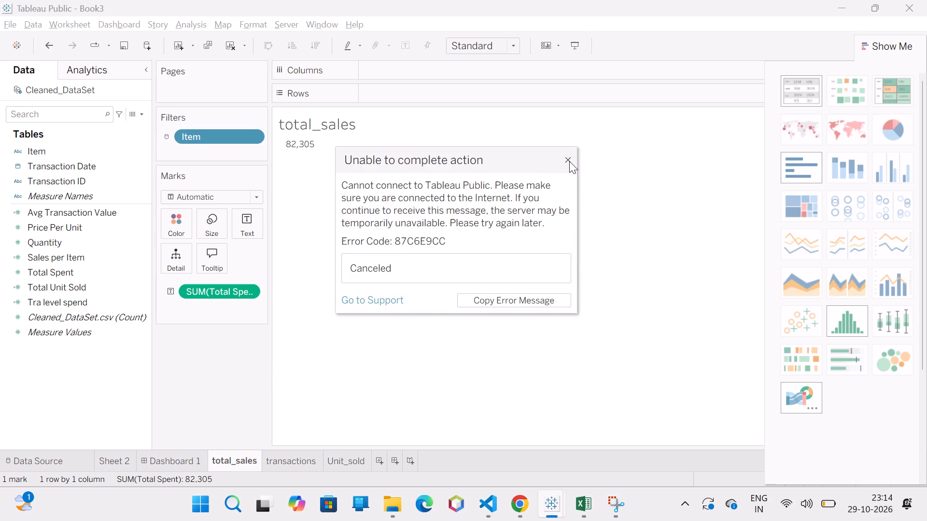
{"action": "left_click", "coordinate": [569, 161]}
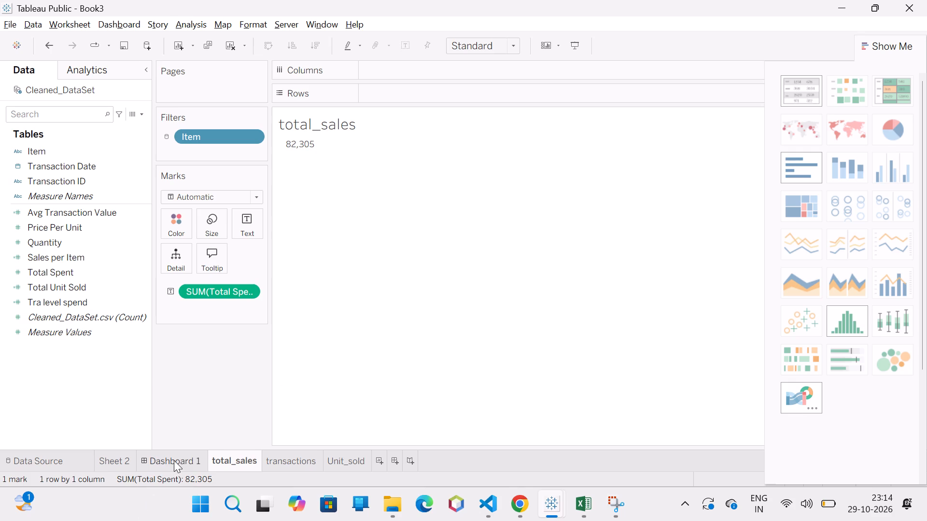
Add the total_sales sheet to the upper part of Dashboard 1.
{"action": "left_click", "coordinate": [174, 460]}
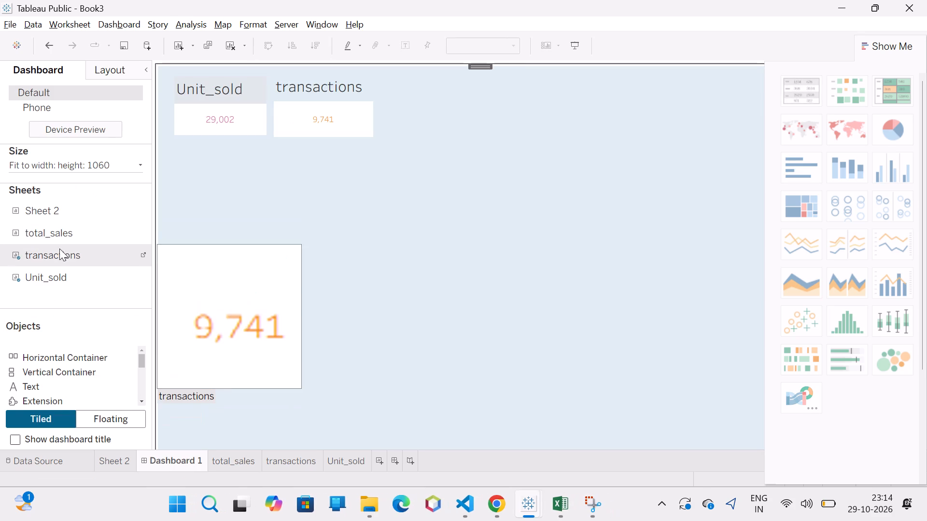
{"action": "left_click", "coordinate": [54, 234]}
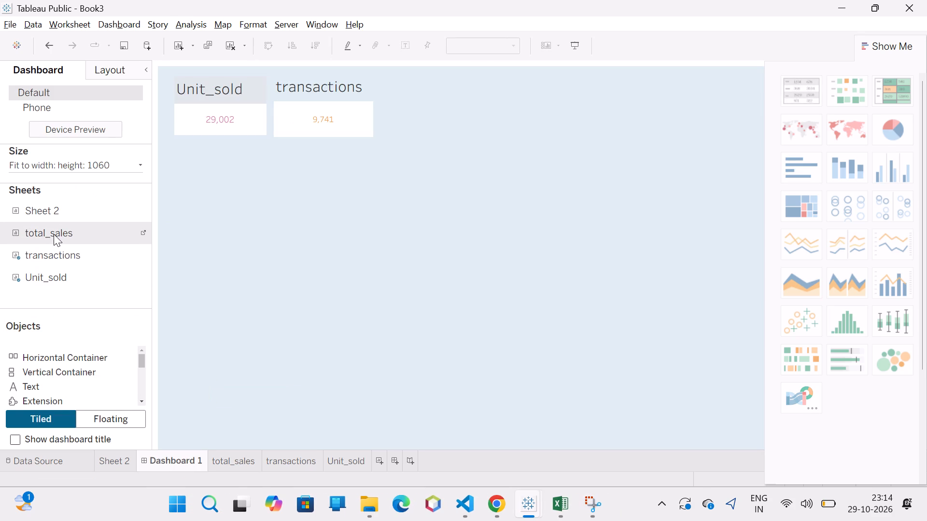
{"action": "left_click_drag", "start_coordinate": [54, 234], "coordinate": [409, 110]}
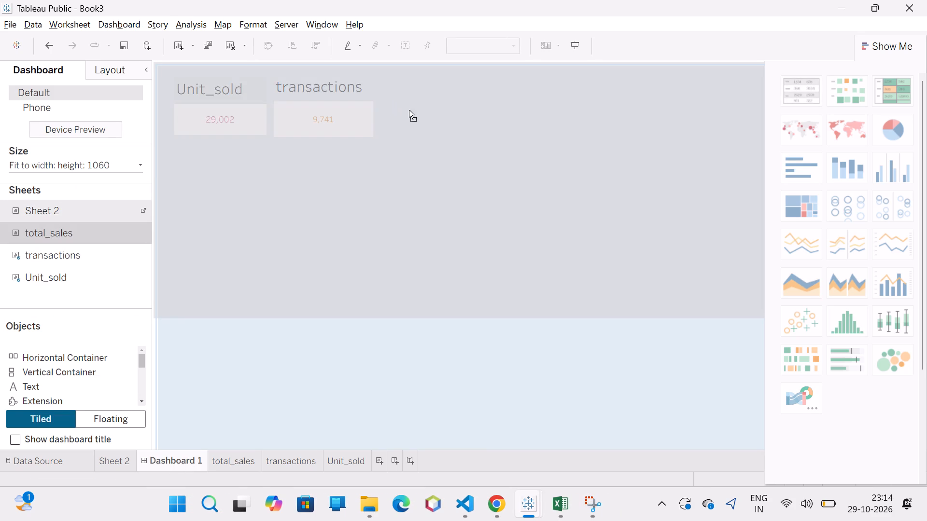
{"action": "left_click_drag", "start_coordinate": [409, 110], "coordinate": [409, 111]}
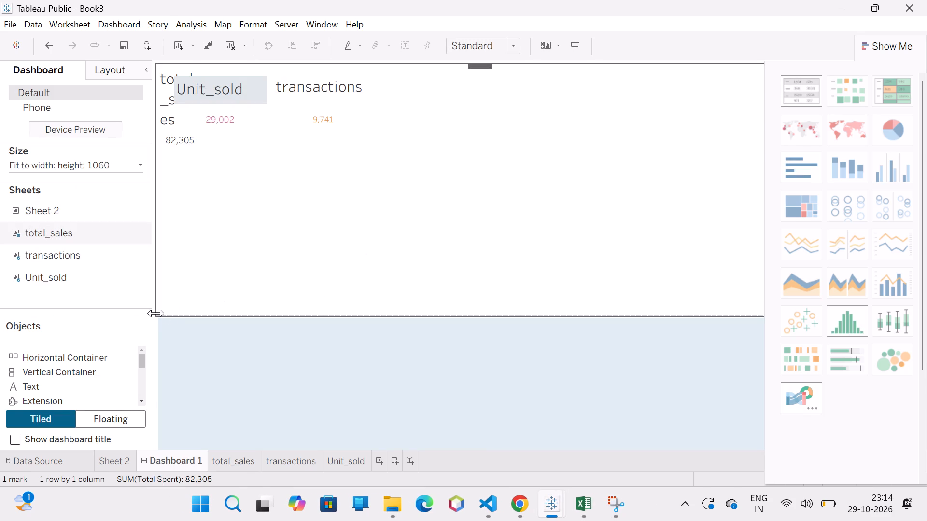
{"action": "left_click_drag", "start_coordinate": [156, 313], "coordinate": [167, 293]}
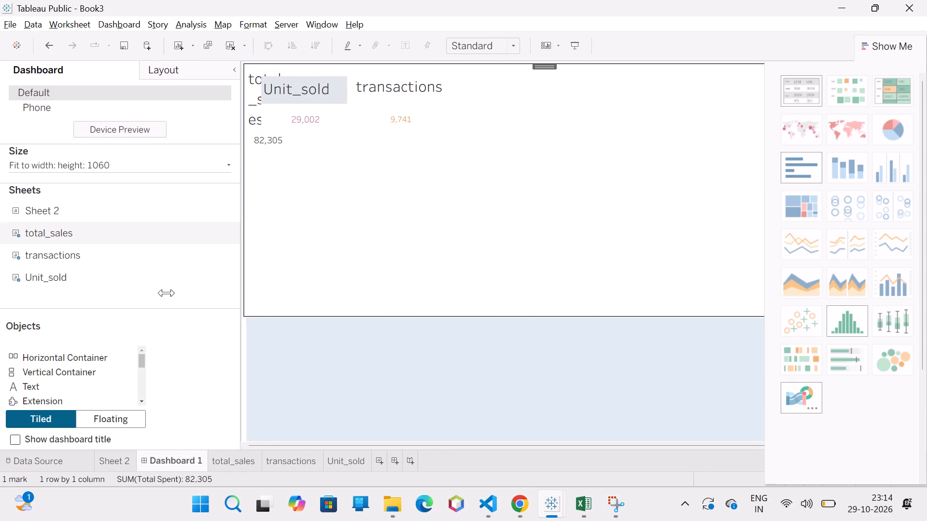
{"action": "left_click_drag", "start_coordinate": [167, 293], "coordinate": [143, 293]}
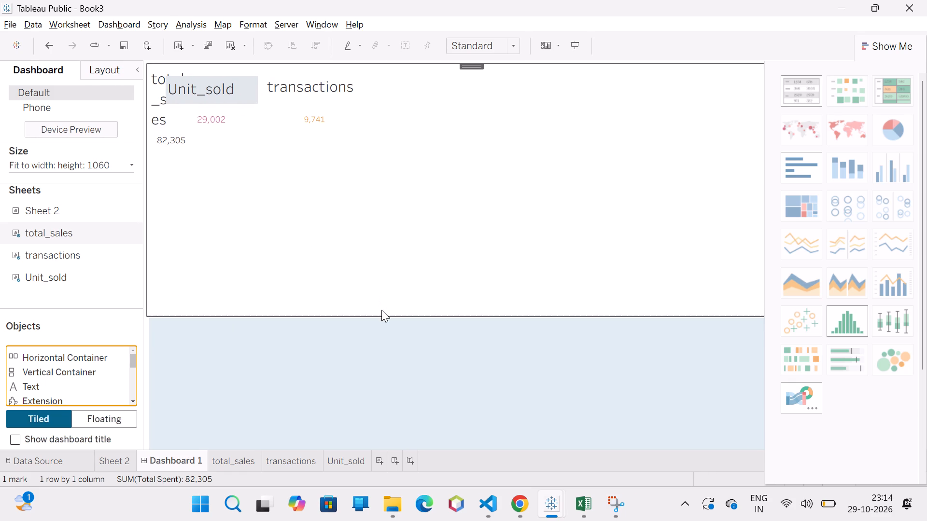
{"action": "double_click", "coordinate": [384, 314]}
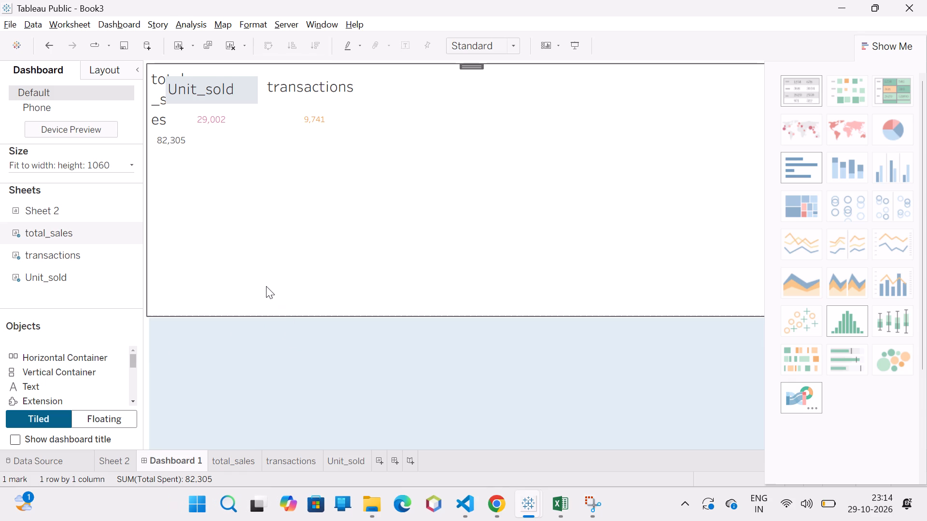
Make the total_sales sheet a floating item on Dashboard 1.
{"action": "left_click", "coordinate": [111, 77]}
{"action": "left_click", "coordinate": [13, 132]}
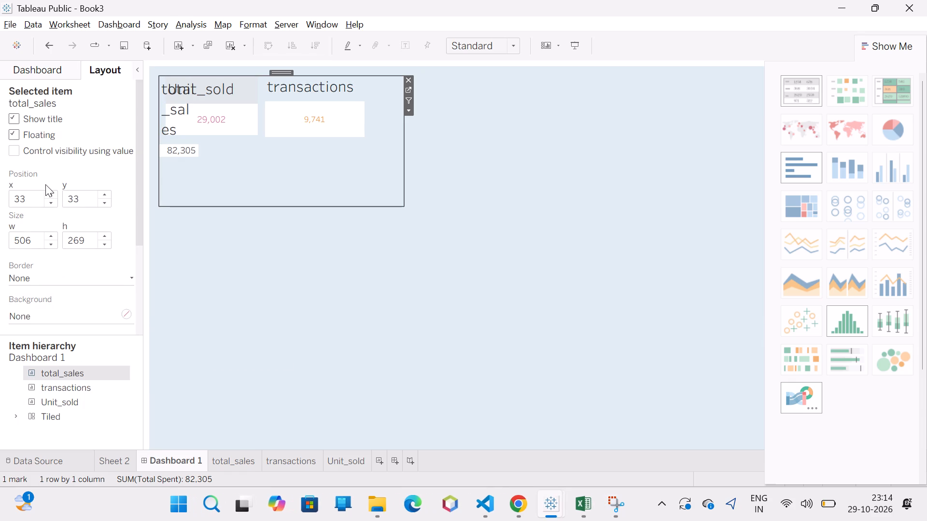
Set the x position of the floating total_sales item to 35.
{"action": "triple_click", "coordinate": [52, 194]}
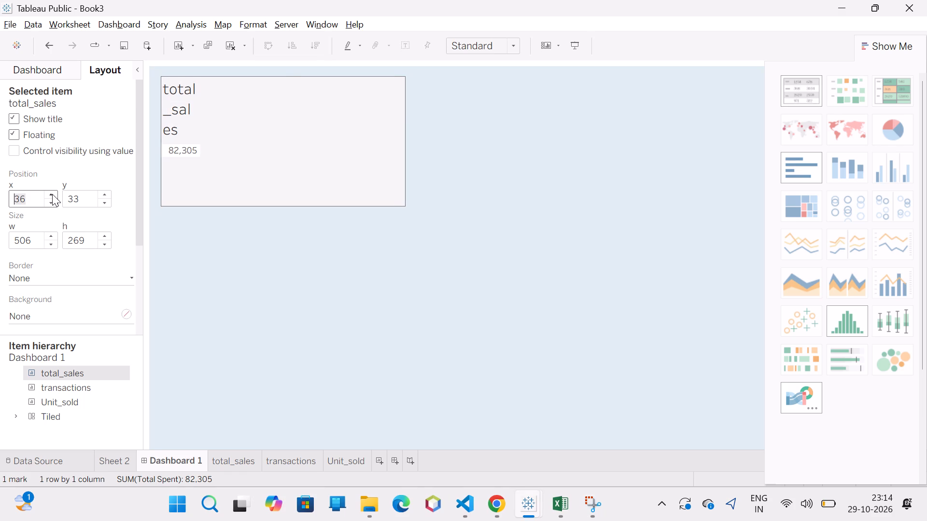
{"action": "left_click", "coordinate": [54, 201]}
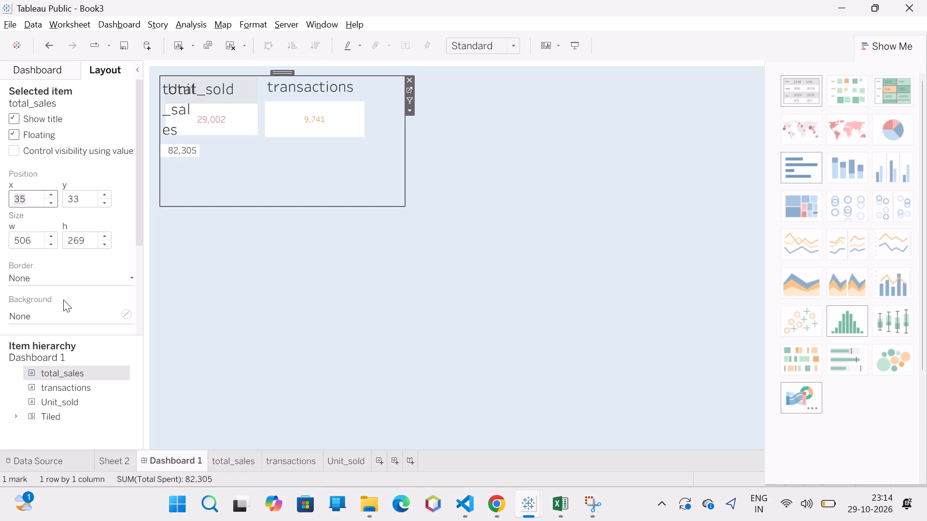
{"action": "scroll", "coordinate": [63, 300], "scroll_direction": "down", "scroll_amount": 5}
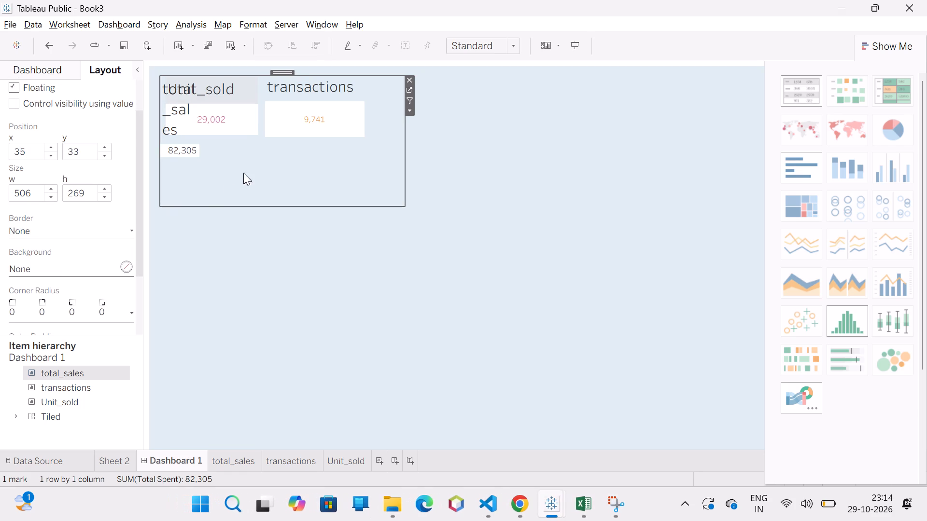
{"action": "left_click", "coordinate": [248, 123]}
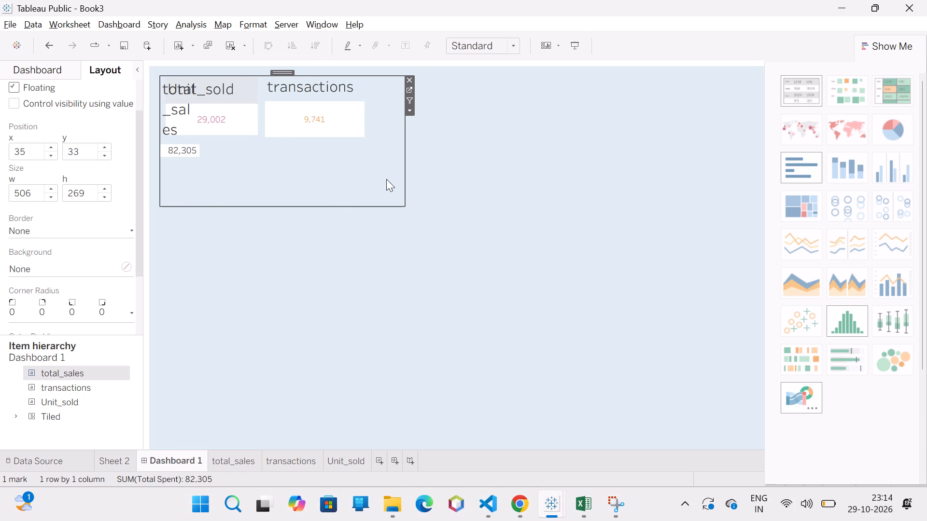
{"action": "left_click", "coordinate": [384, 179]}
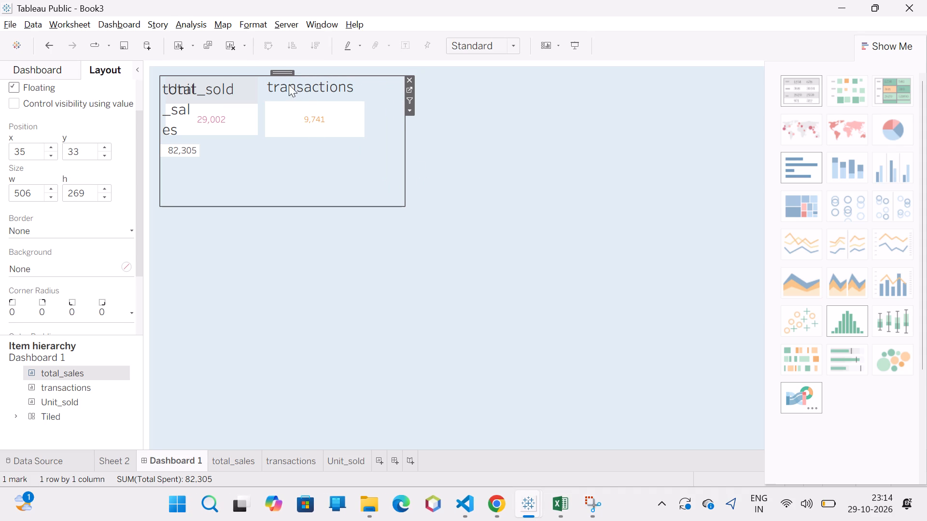
Place the floating total_sales item beside transactions at about x 552, y 28, and resize it to about 235 wide by 150 high.
{"action": "left_click_drag", "start_coordinate": [280, 72], "coordinate": [465, 70]}
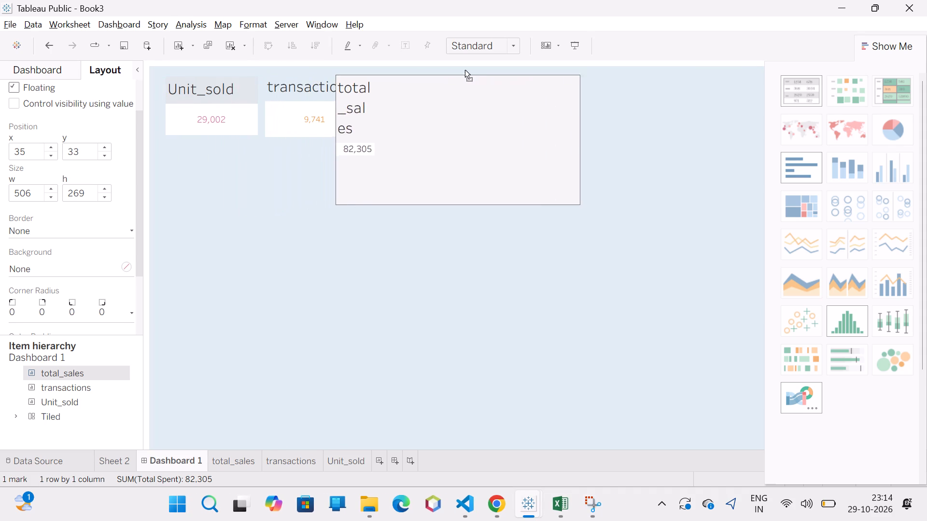
{"action": "left_click_drag", "start_coordinate": [465, 70], "coordinate": [502, 69]}
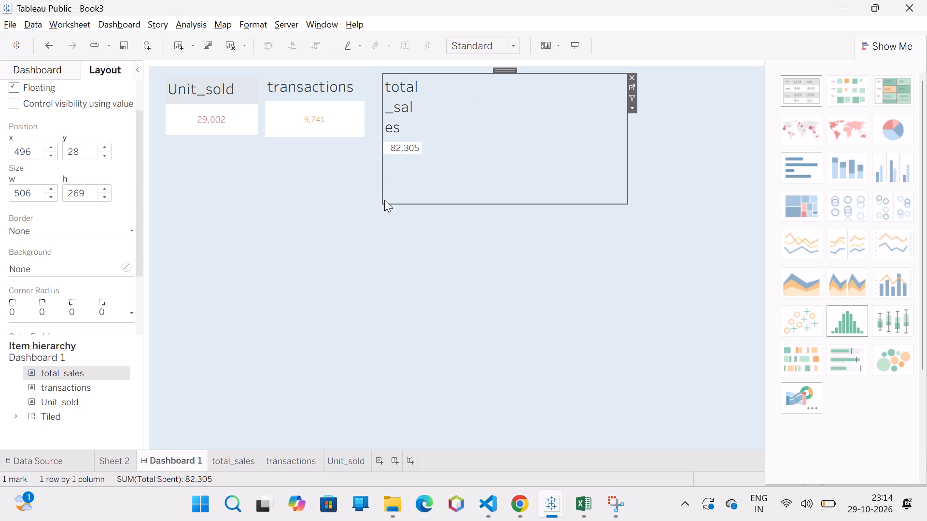
{"action": "left_click_drag", "start_coordinate": [382, 189], "coordinate": [410, 185]}
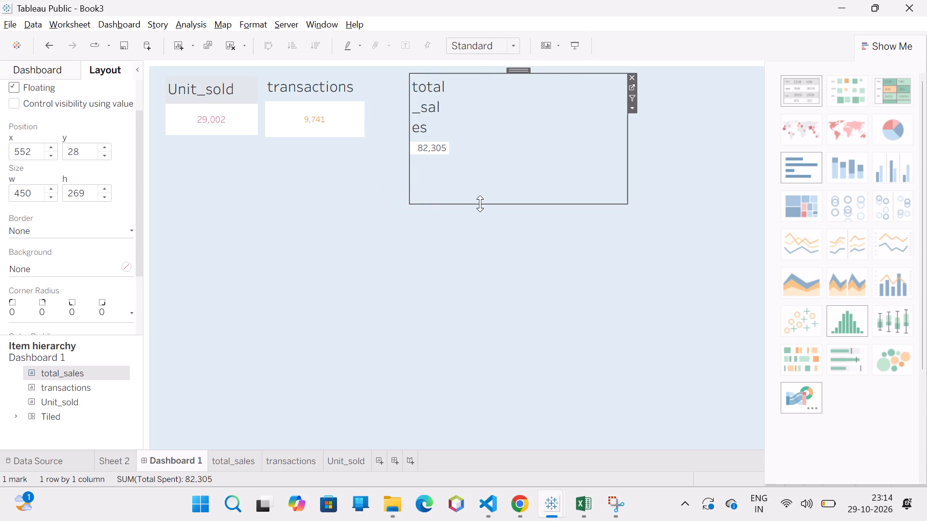
{"action": "left_click_drag", "start_coordinate": [480, 204], "coordinate": [474, 146]}
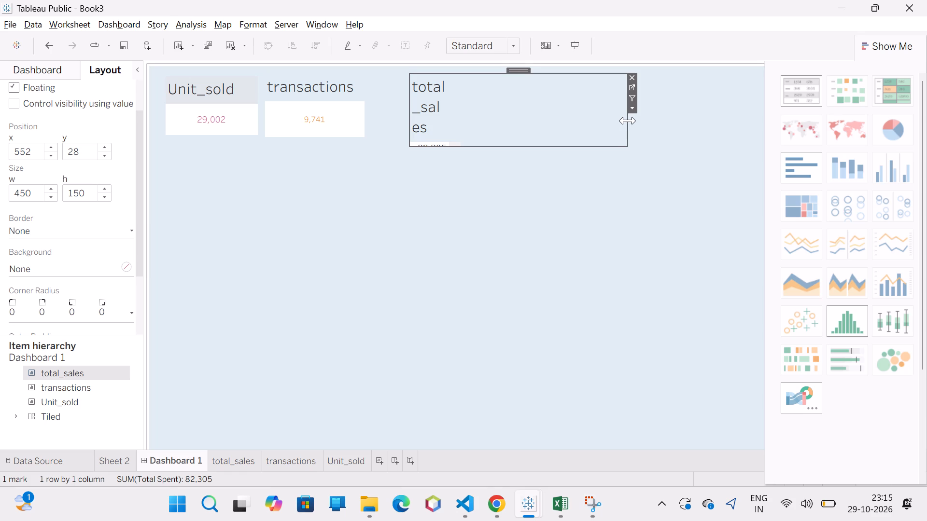
{"action": "left_click_drag", "start_coordinate": [628, 120], "coordinate": [523, 123]}
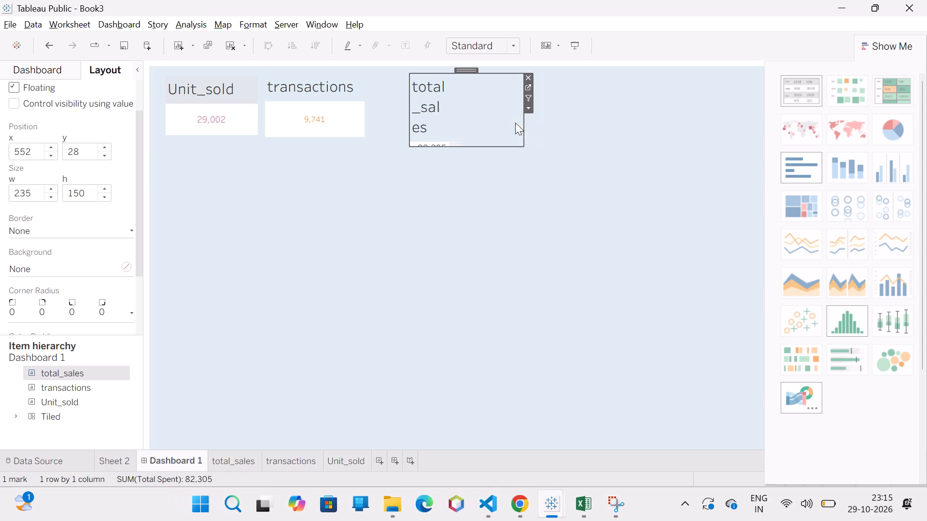
Edit the total_sales card's title: add "Total Sales" before the sheet name, switch on bold and centre the title.
{"action": "left_click", "coordinate": [438, 114]}
{"action": "right_click", "coordinate": [438, 114]}
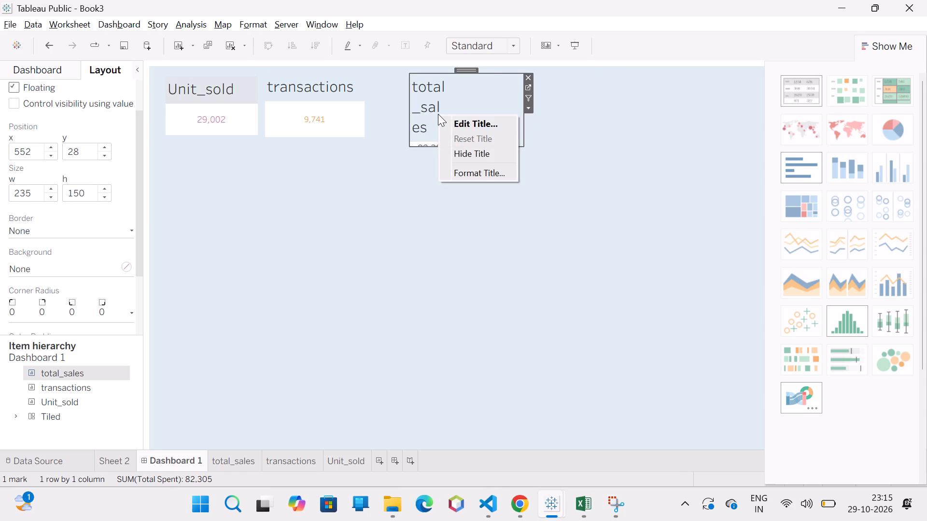
{"action": "left_click", "coordinate": [448, 120]}
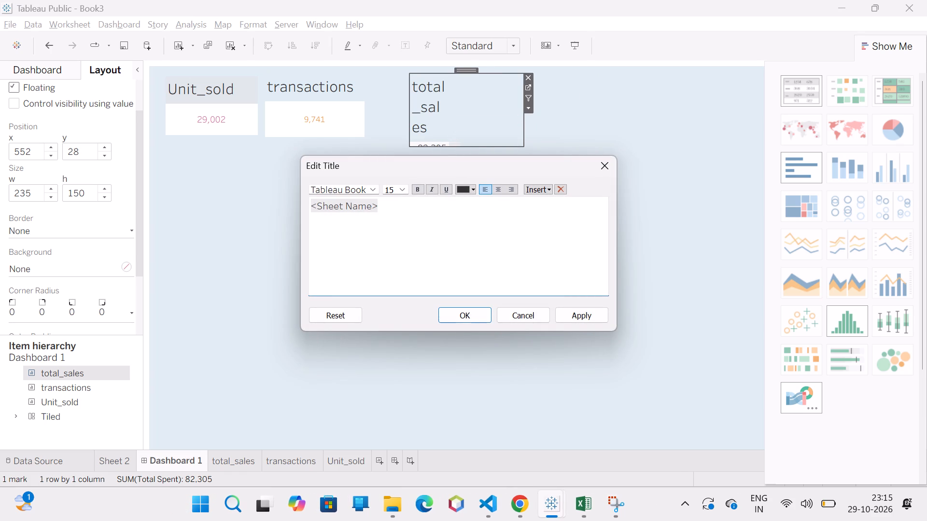
{"action": "type", "text": "To"}
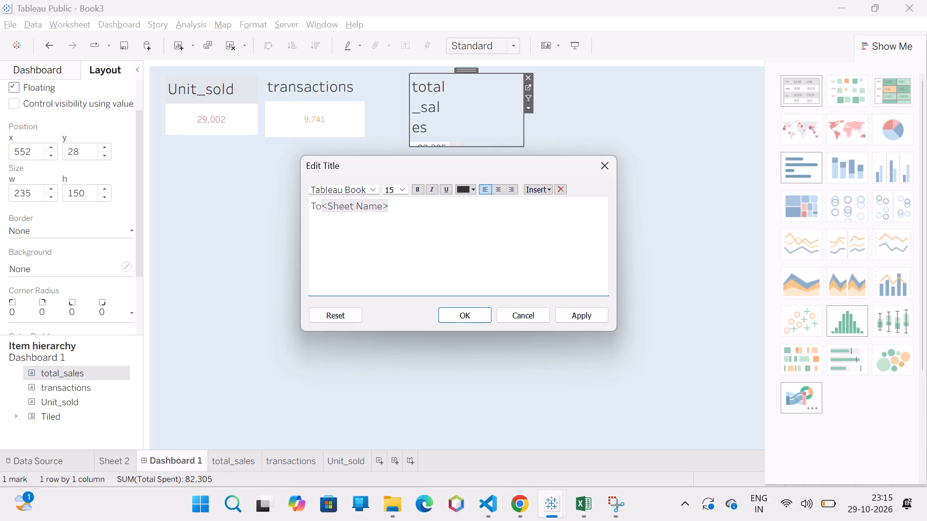
{"action": "key", "text": "r"}
{"action": "key", "text": "BackSpace"}
{"action": "type", "text": "tal Sales"}
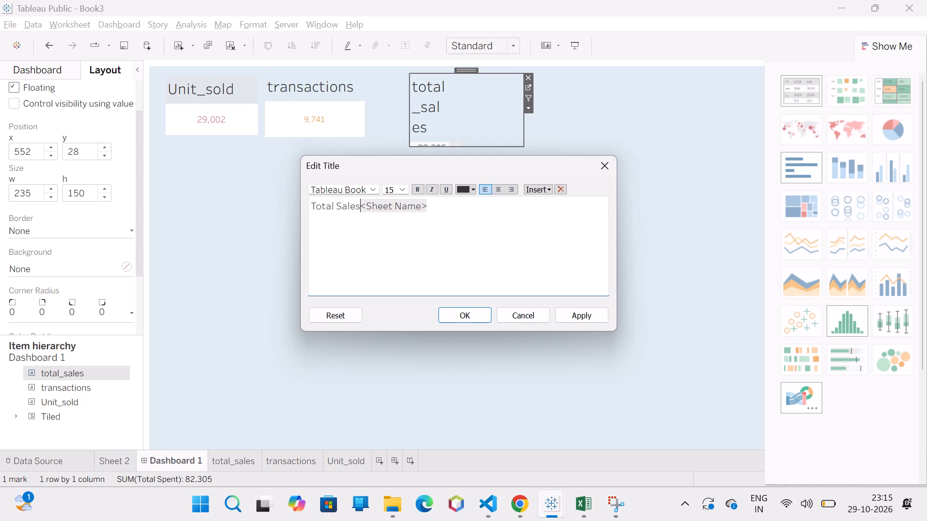
{"action": "left_click", "coordinate": [417, 194]}
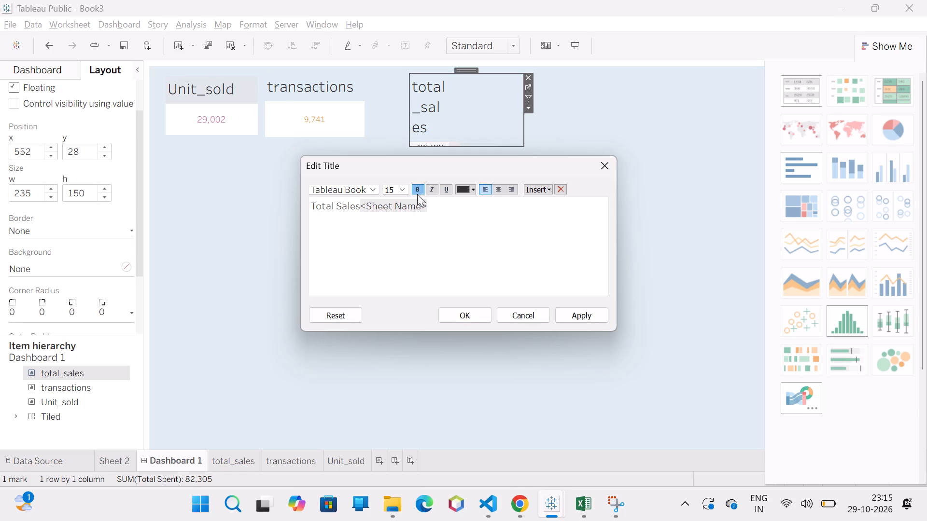
{"action": "left_click", "coordinate": [499, 189]}
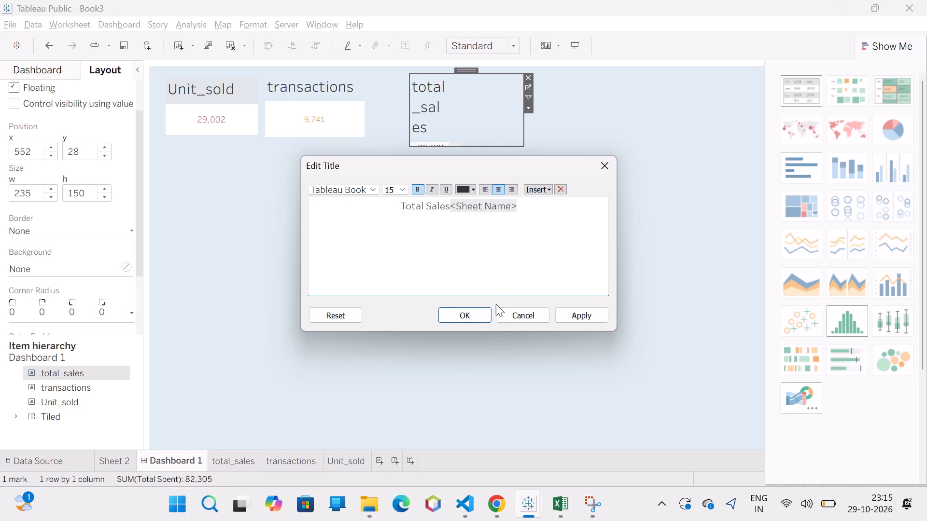
{"action": "left_click", "coordinate": [581, 309]}
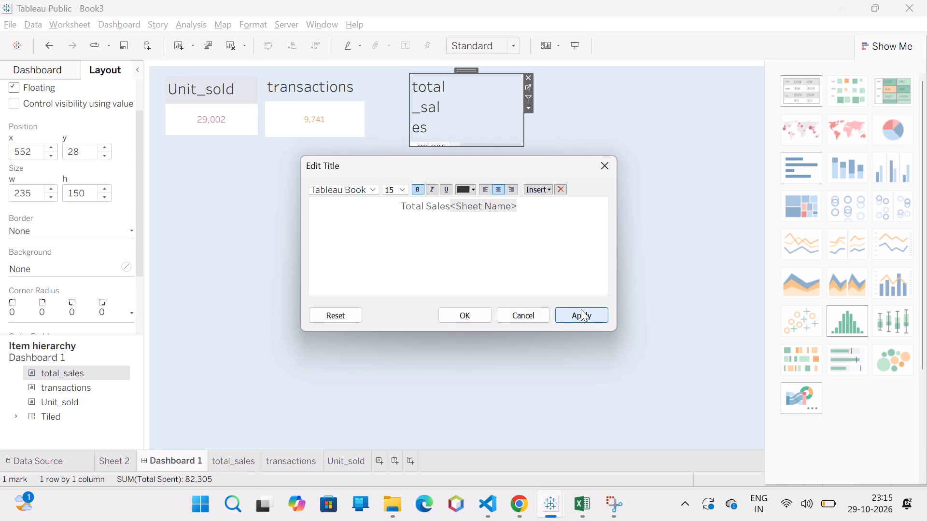
{"action": "left_click", "coordinate": [478, 312]}
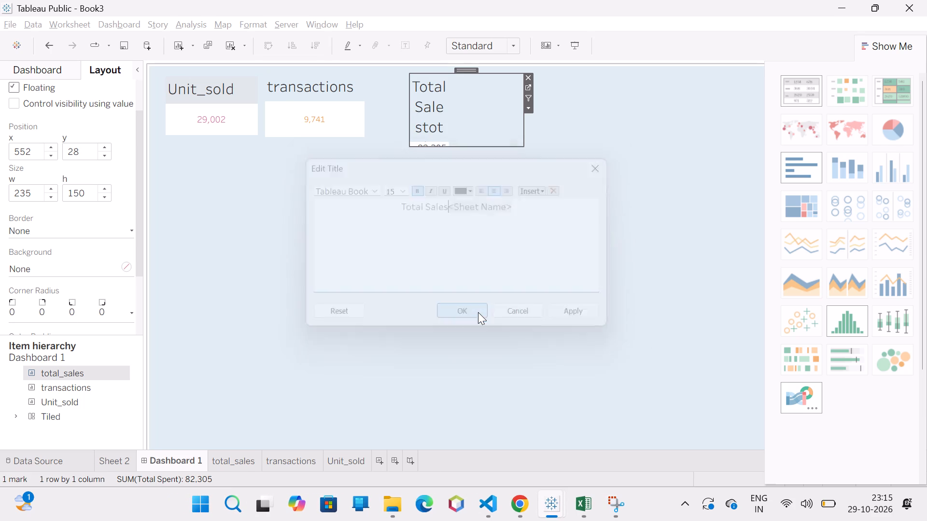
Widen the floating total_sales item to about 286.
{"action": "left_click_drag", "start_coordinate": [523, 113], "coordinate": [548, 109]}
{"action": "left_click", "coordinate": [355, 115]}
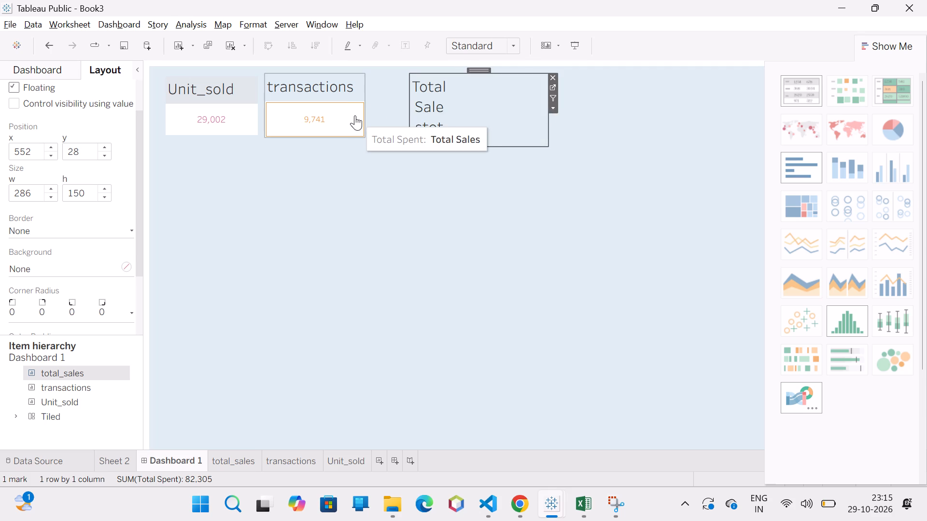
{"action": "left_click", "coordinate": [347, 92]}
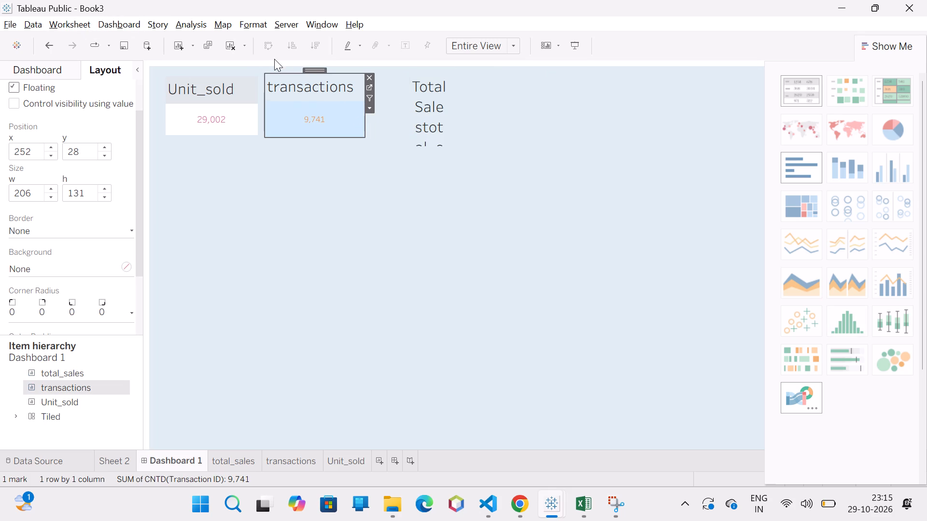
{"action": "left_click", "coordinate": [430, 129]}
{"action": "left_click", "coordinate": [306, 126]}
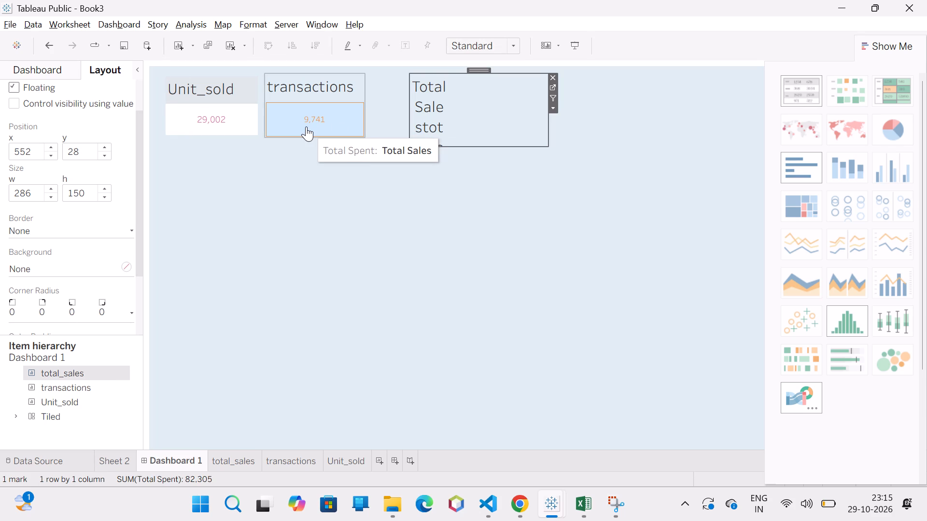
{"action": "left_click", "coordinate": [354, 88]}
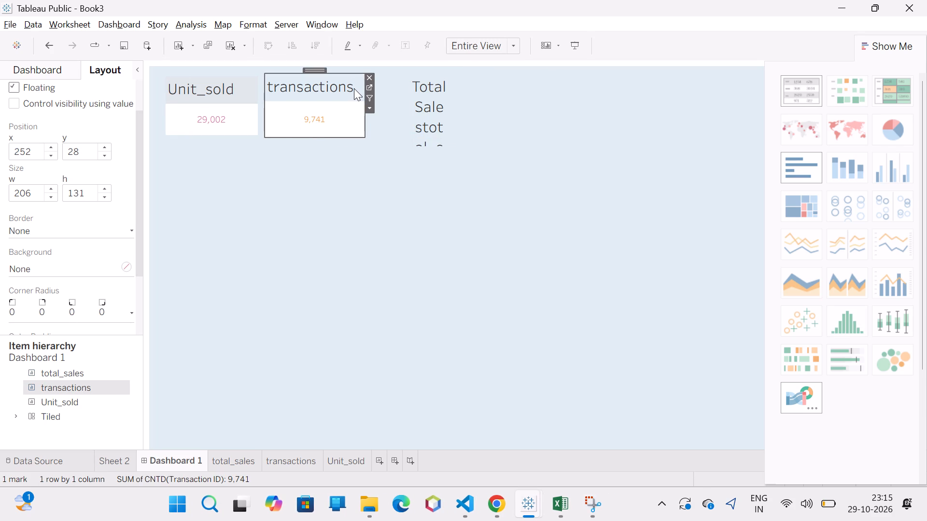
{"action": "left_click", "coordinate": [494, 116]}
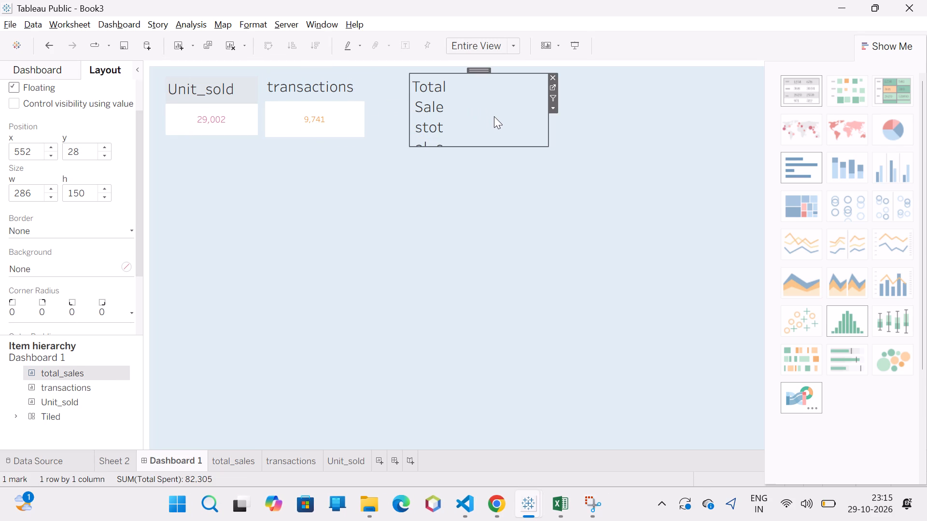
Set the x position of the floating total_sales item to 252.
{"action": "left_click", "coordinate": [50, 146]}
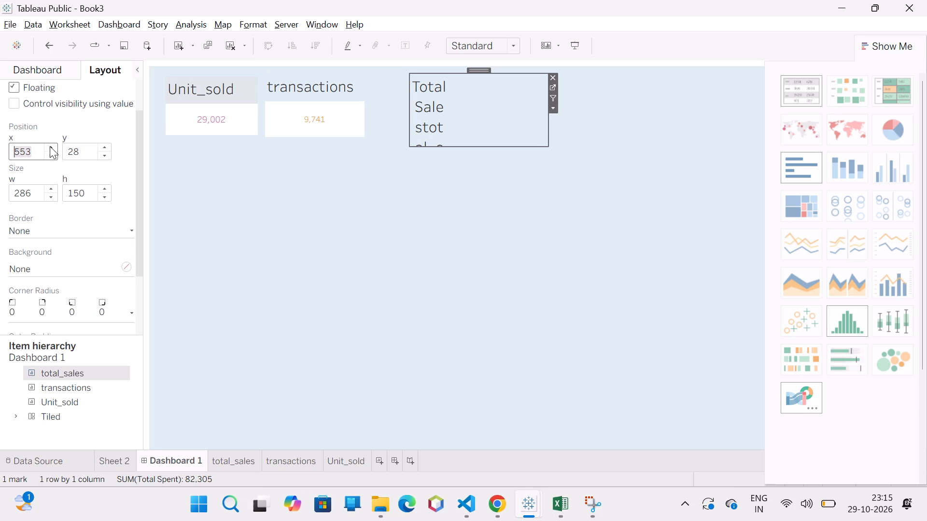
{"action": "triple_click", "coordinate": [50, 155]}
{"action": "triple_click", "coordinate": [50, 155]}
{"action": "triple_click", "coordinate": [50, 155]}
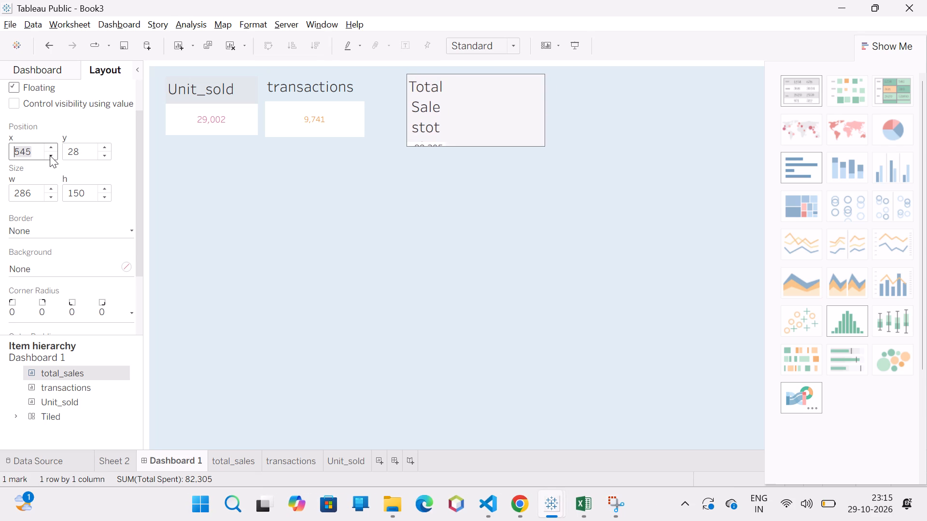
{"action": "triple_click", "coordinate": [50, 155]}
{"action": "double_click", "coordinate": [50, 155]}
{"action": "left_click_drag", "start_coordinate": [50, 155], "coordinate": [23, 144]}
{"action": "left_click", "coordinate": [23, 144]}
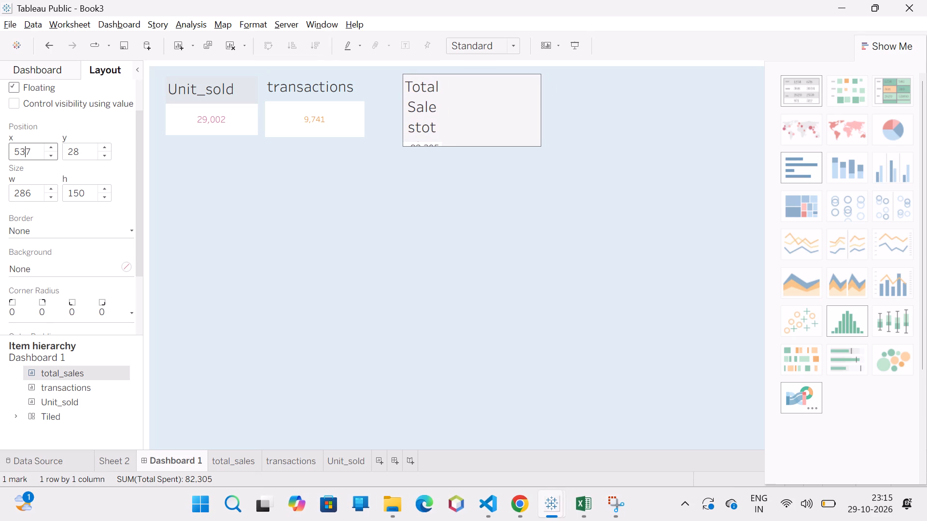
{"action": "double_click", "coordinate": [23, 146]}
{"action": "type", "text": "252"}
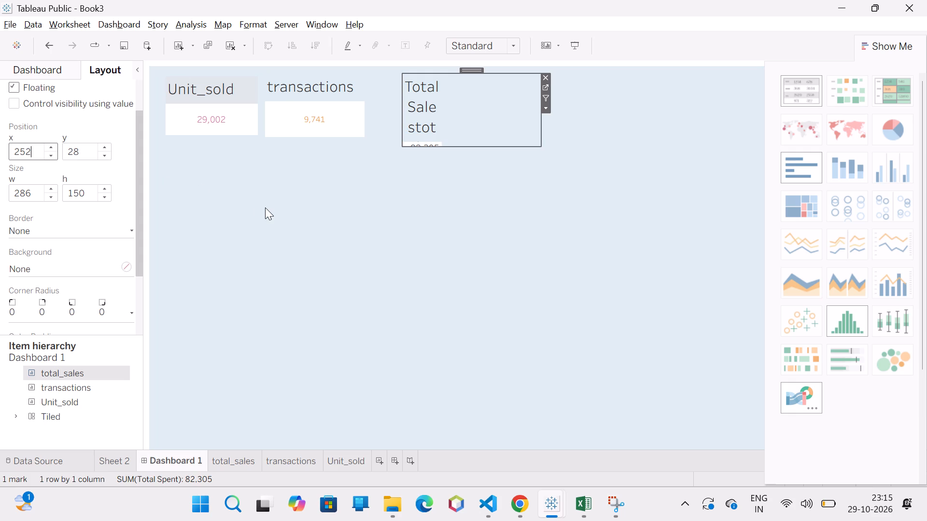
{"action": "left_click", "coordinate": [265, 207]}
Move the total_sales item clear of transactions to about x 475, y 35, and increase its height to about 237.
{"action": "left_click", "coordinate": [350, 100]}
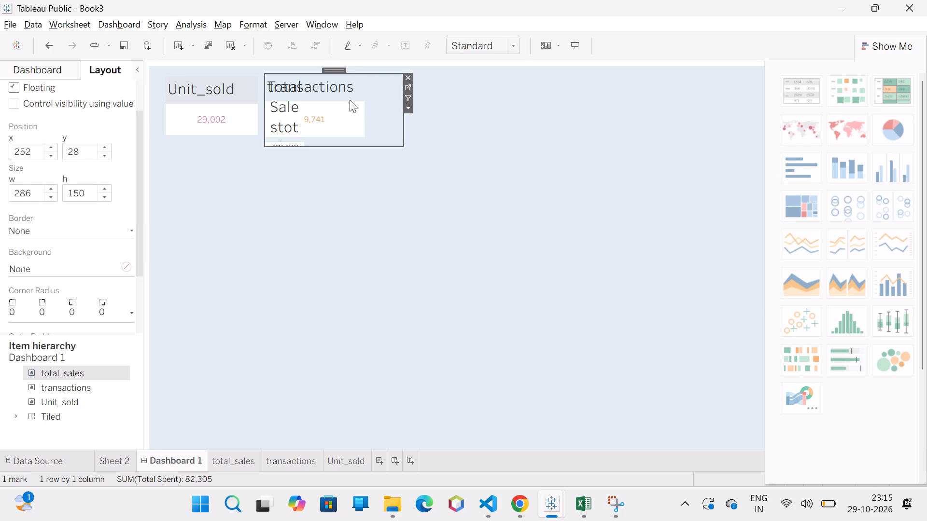
{"action": "left_click_drag", "start_coordinate": [394, 119], "coordinate": [430, 123]}
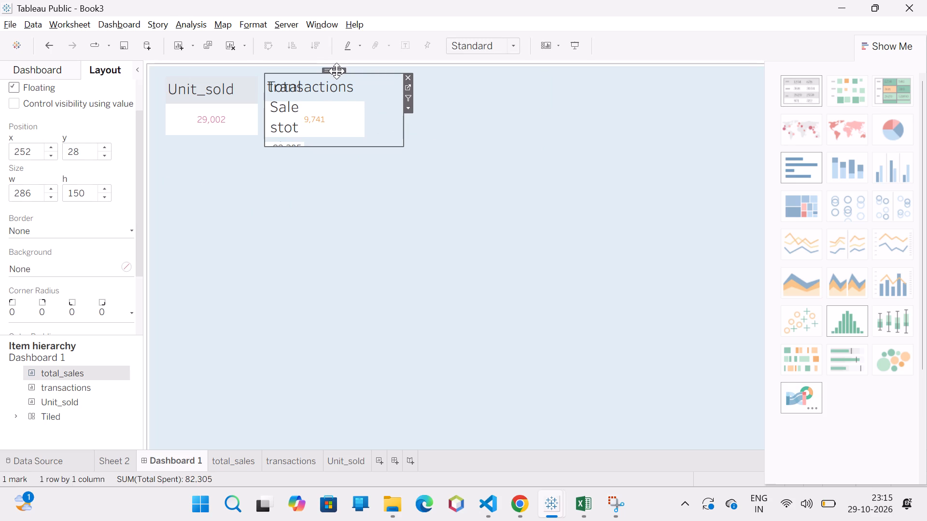
{"action": "left_click_drag", "start_coordinate": [337, 71], "coordinate": [449, 74]}
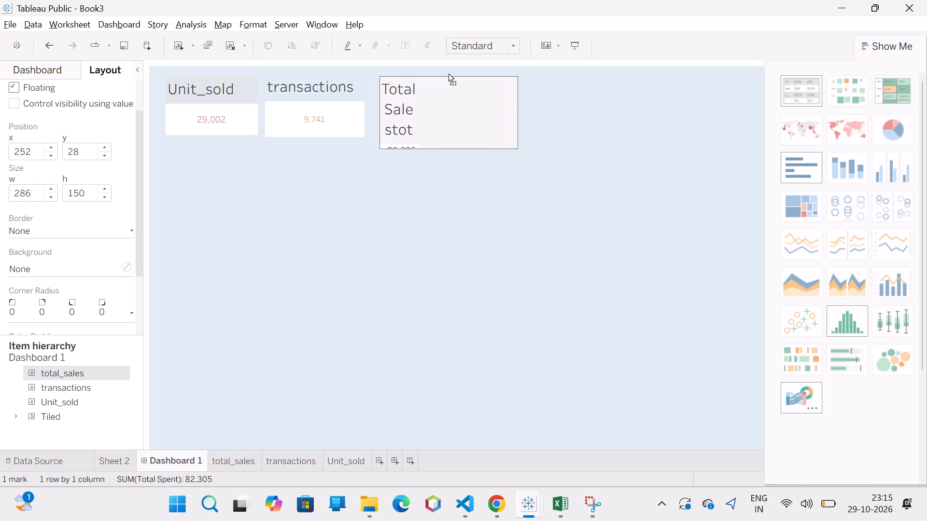
{"action": "left_click_drag", "start_coordinate": [449, 74], "coordinate": [444, 74]}
{"action": "left_click", "coordinate": [472, 122]}
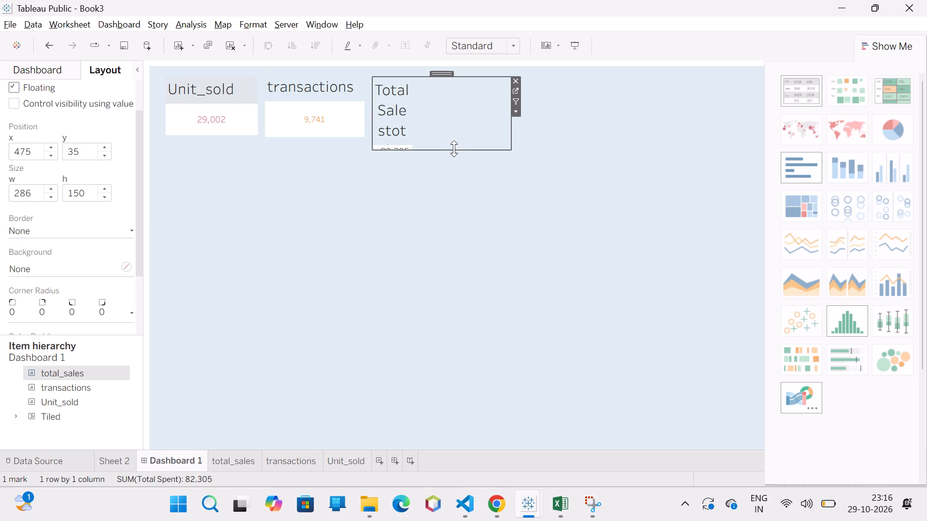
{"action": "left_click_drag", "start_coordinate": [456, 150], "coordinate": [456, 192]}
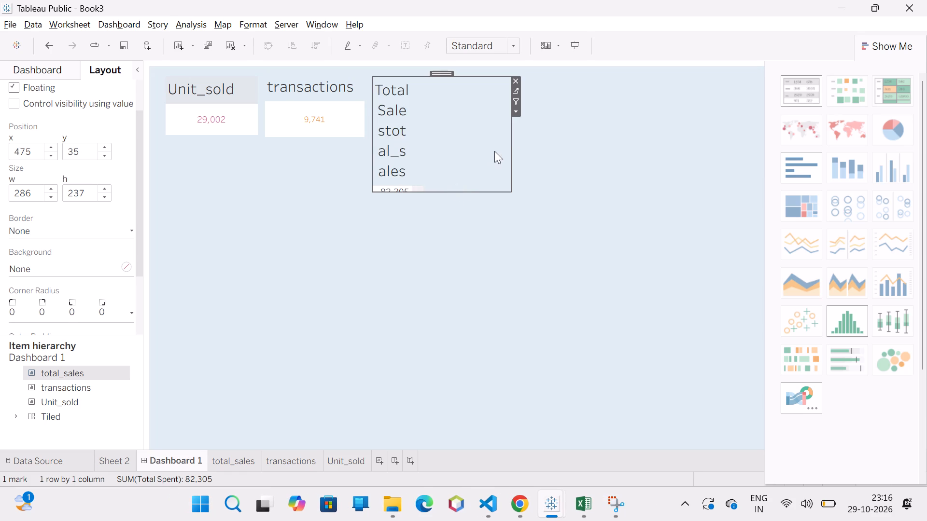
Enable the total_sales item as a filter for the dashboard.
{"action": "left_click", "coordinate": [516, 100]}
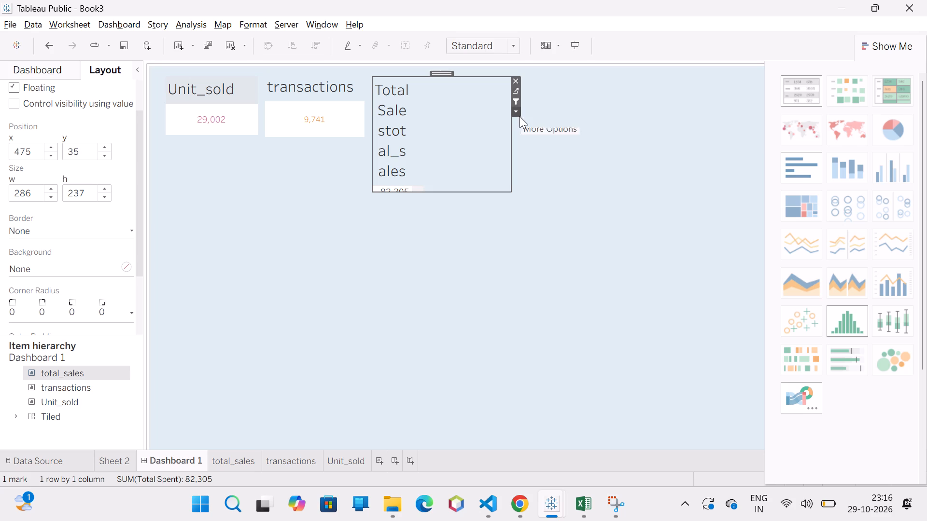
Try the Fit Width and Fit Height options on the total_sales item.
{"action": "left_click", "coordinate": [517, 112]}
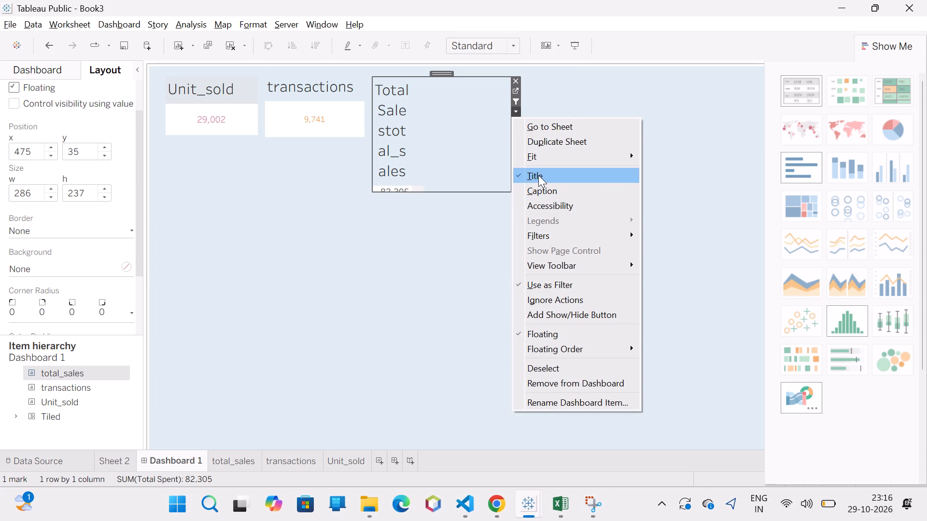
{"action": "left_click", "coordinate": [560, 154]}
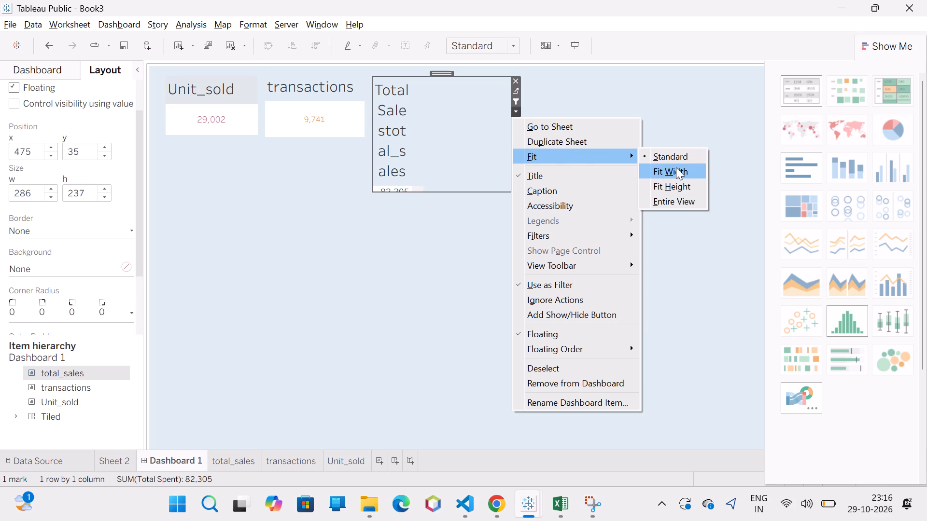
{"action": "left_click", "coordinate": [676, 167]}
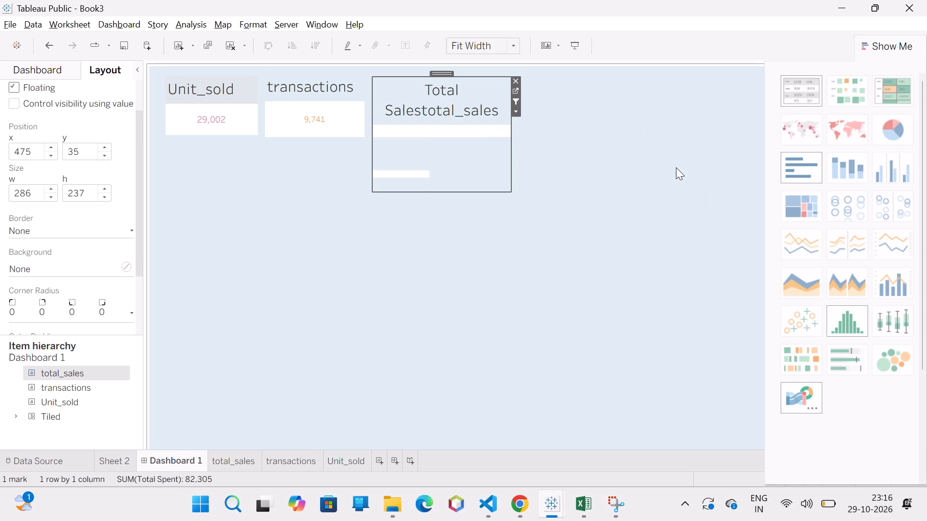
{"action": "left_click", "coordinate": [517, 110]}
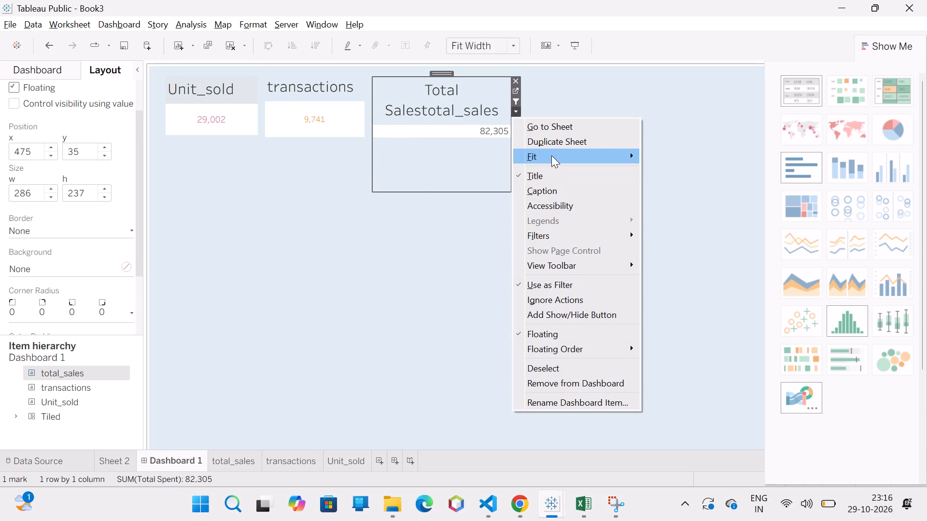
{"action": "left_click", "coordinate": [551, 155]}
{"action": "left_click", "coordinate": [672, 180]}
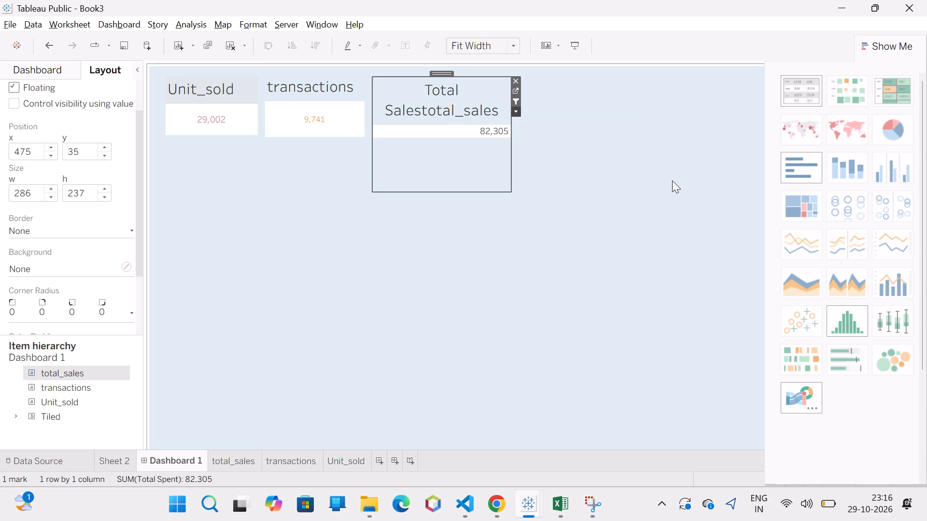
Set the total_sales item's fit to Entire View and widen the item to about 399.
{"action": "left_click", "coordinate": [519, 110]}
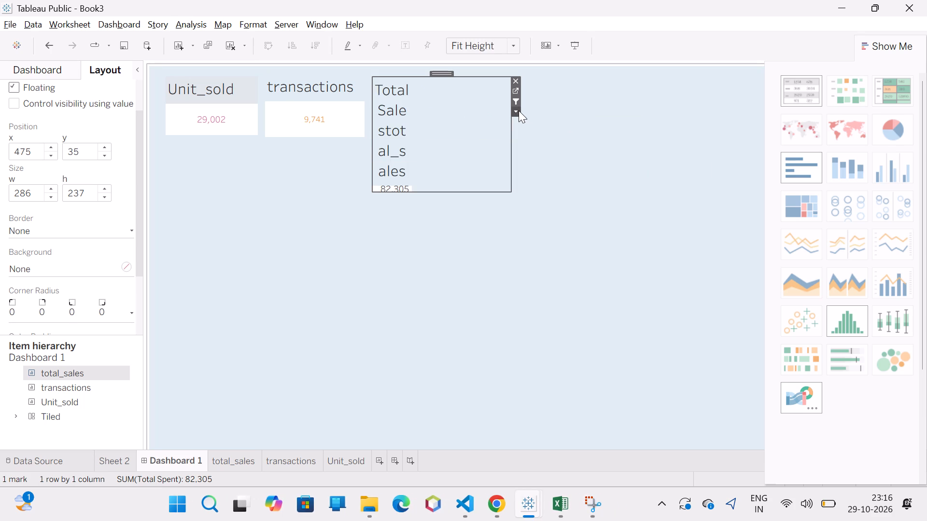
{"action": "left_click", "coordinate": [573, 153]}
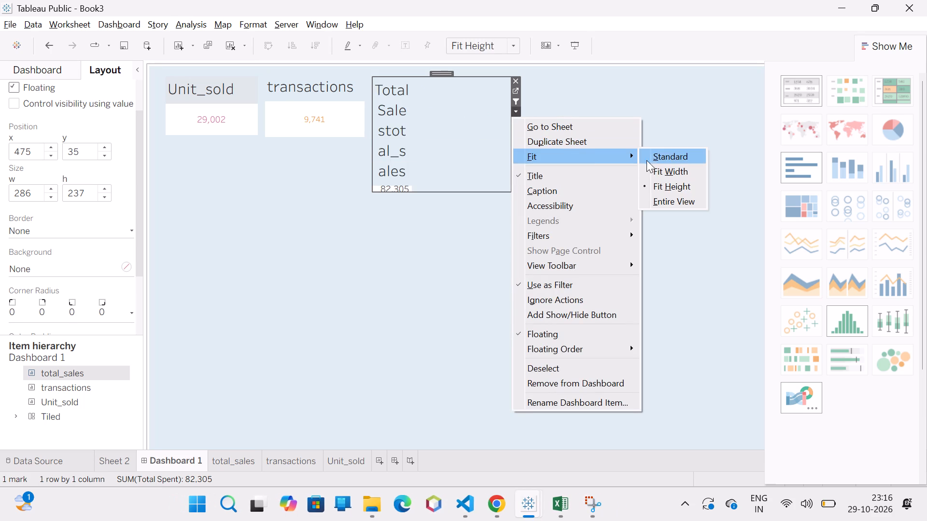
{"action": "left_click", "coordinate": [667, 198]}
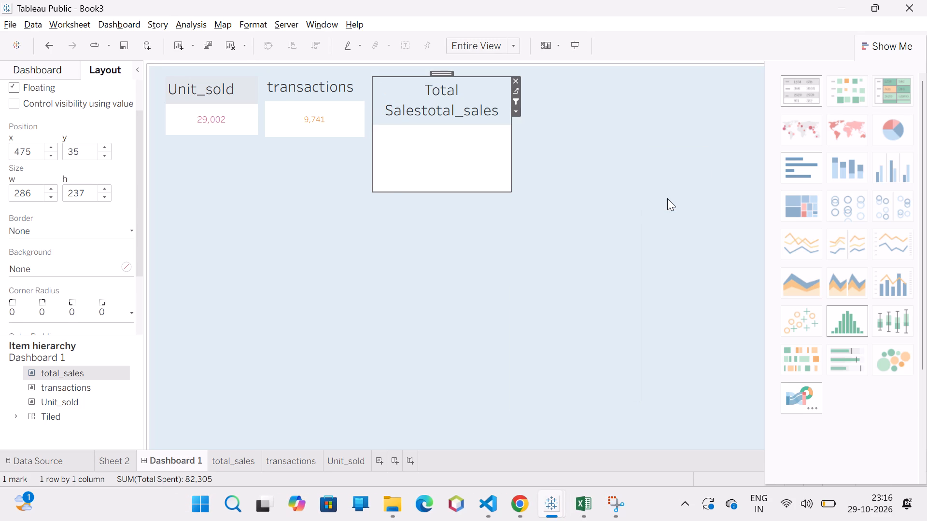
{"action": "left_click_drag", "start_coordinate": [512, 137], "coordinate": [565, 139]}
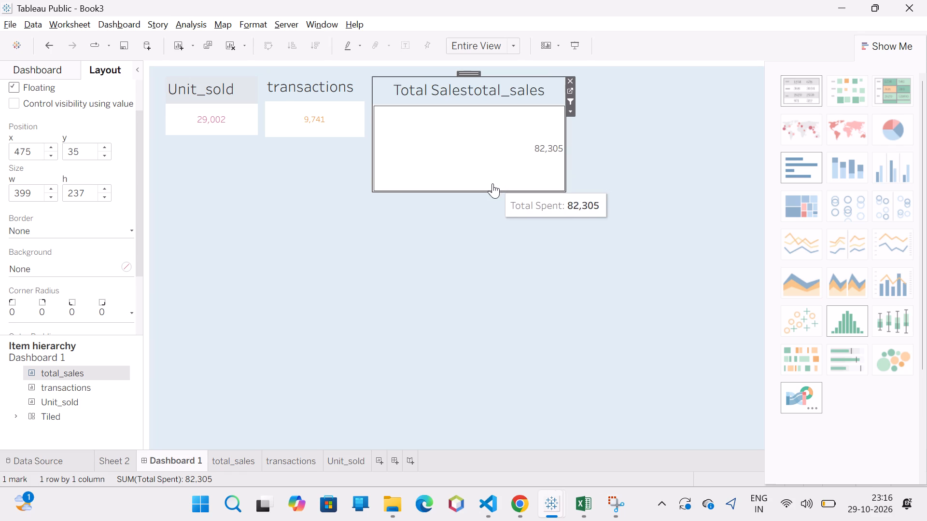
Set the total_sales sheet's Total pane alignment to horizontal center and vertical middle.
{"action": "left_click", "coordinate": [532, 166]}
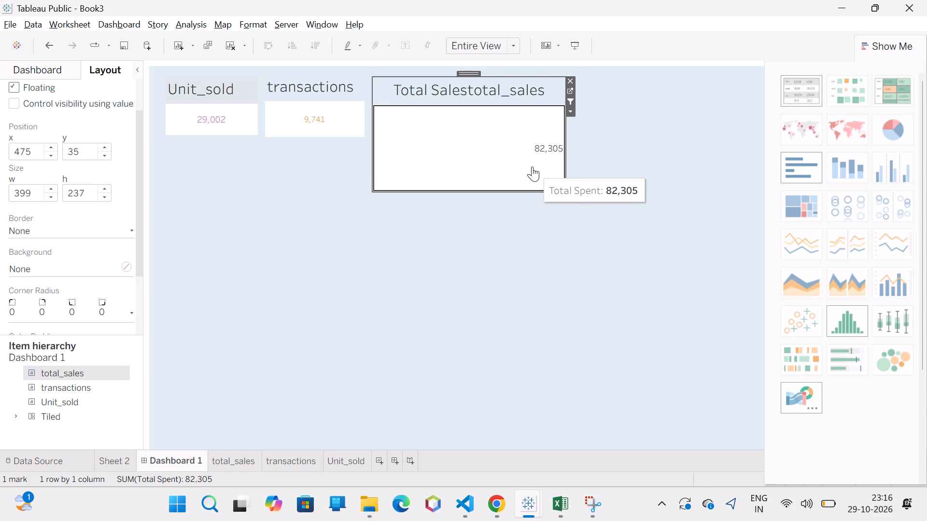
{"action": "right_click", "coordinate": [532, 166]}
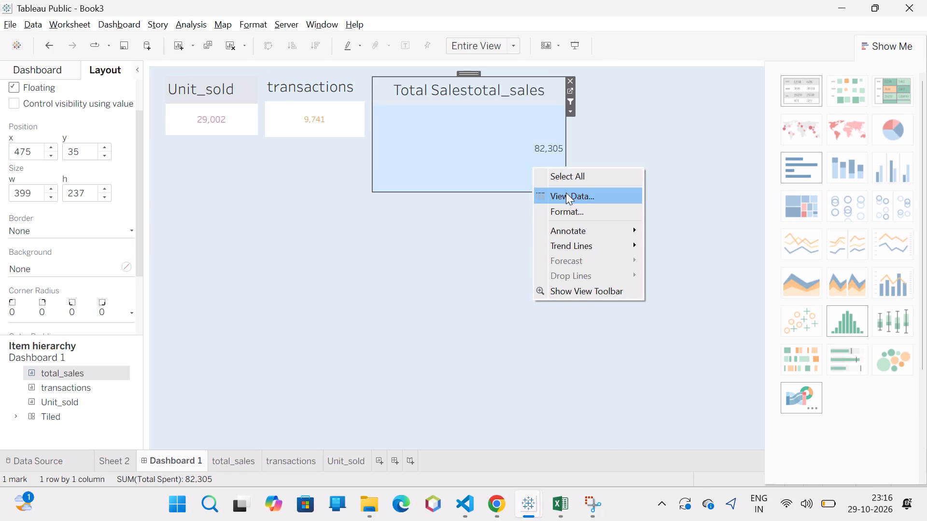
{"action": "left_click", "coordinate": [576, 215]}
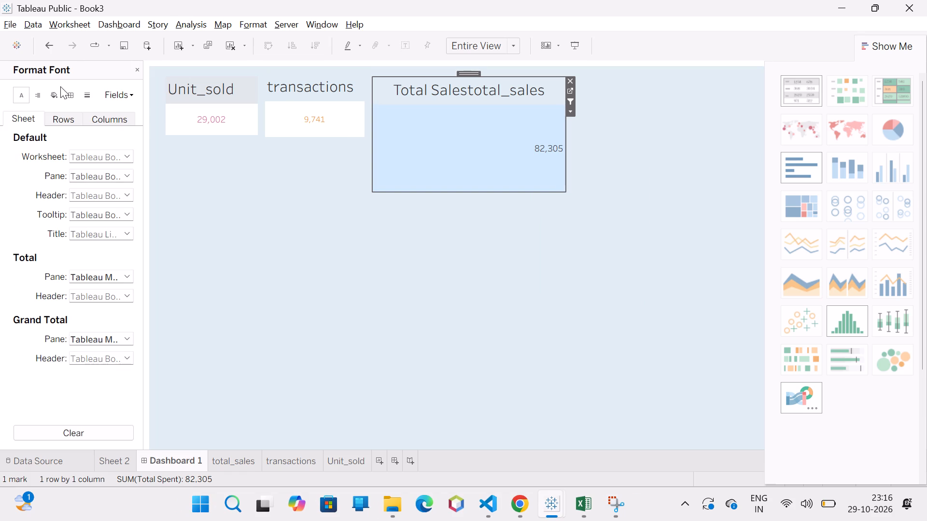
{"action": "left_click", "coordinate": [39, 96]}
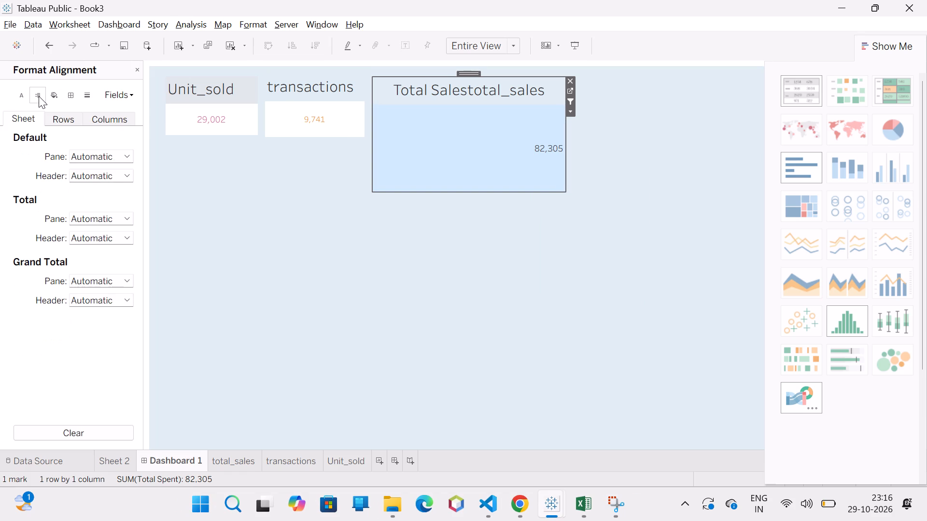
{"action": "left_click", "coordinate": [39, 96]}
{"action": "triple_click", "coordinate": [39, 96]}
{"action": "triple_click", "coordinate": [39, 96]}
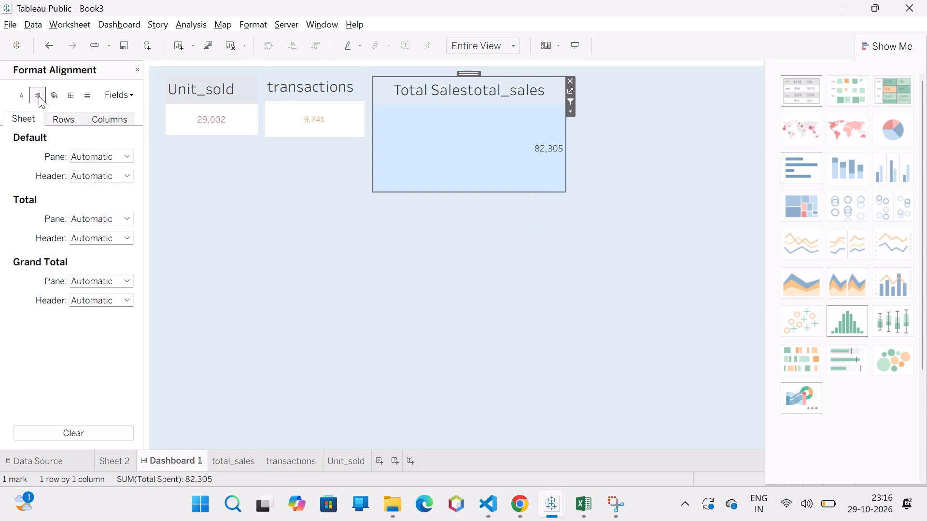
{"action": "left_click", "coordinate": [39, 96]}
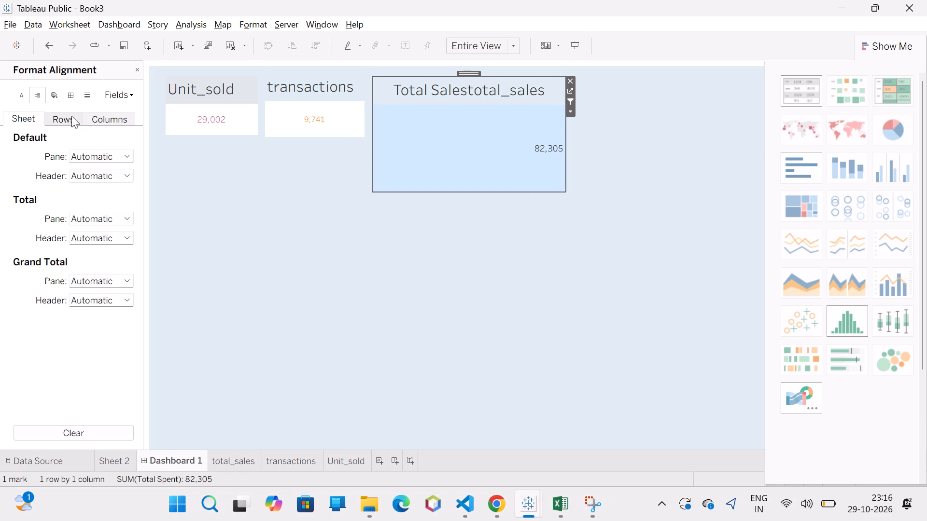
{"action": "left_click", "coordinate": [70, 116]}
{"action": "left_click", "coordinate": [101, 122]}
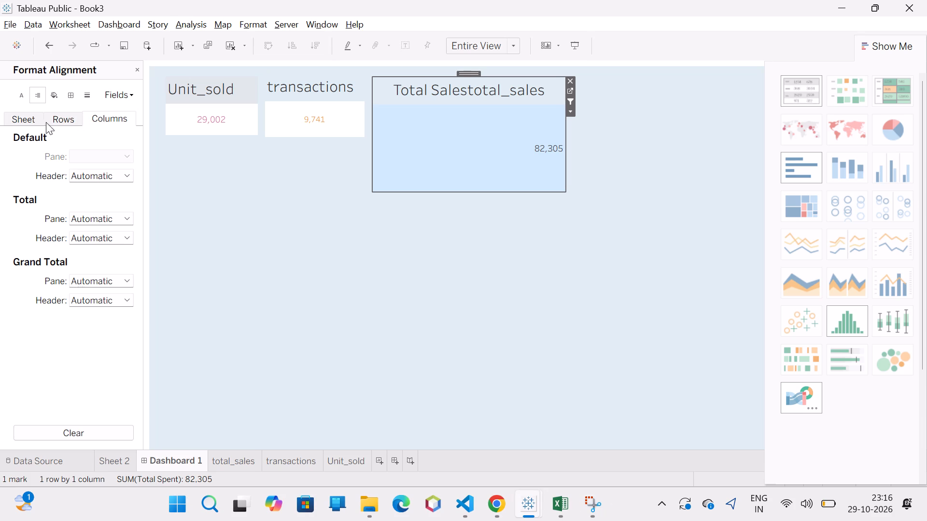
{"action": "left_click", "coordinate": [25, 120]}
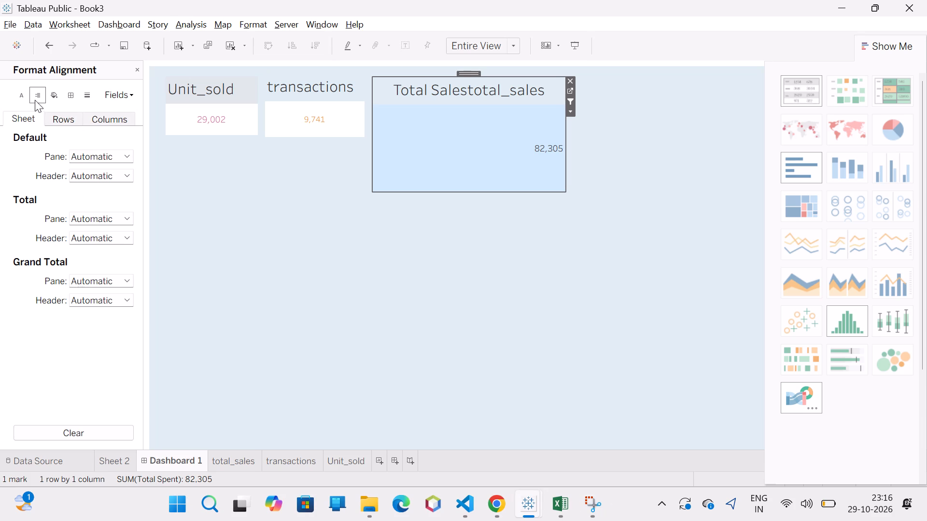
{"action": "left_click", "coordinate": [125, 219]}
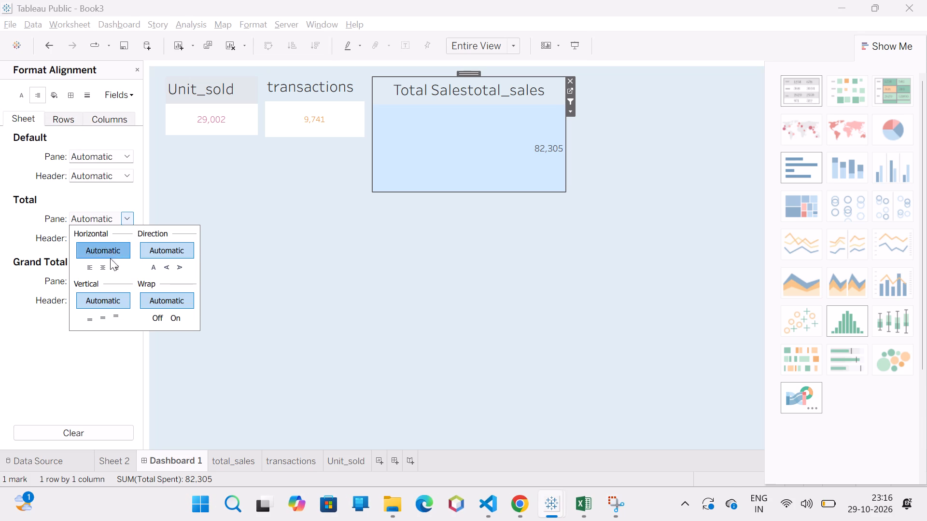
{"action": "left_click", "coordinate": [105, 269]}
{"action": "left_click", "coordinate": [105, 269]}
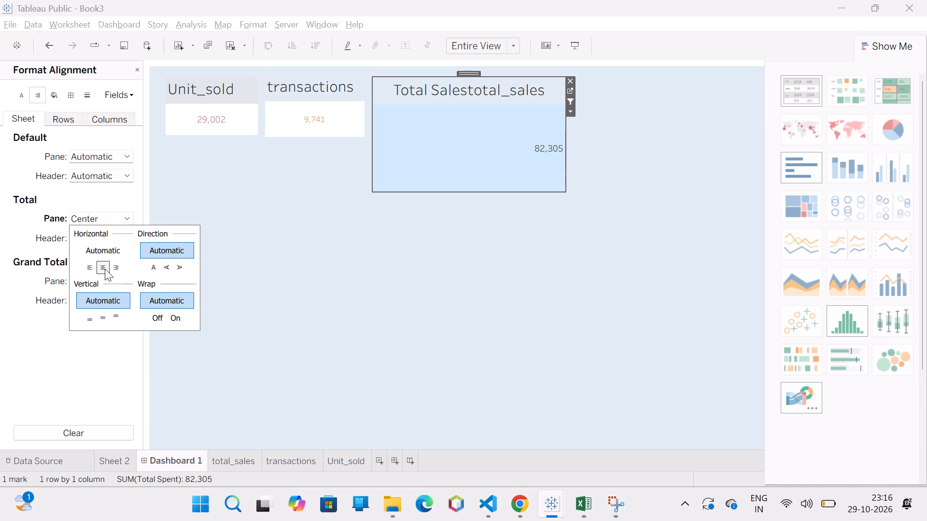
{"action": "left_click", "coordinate": [105, 269]}
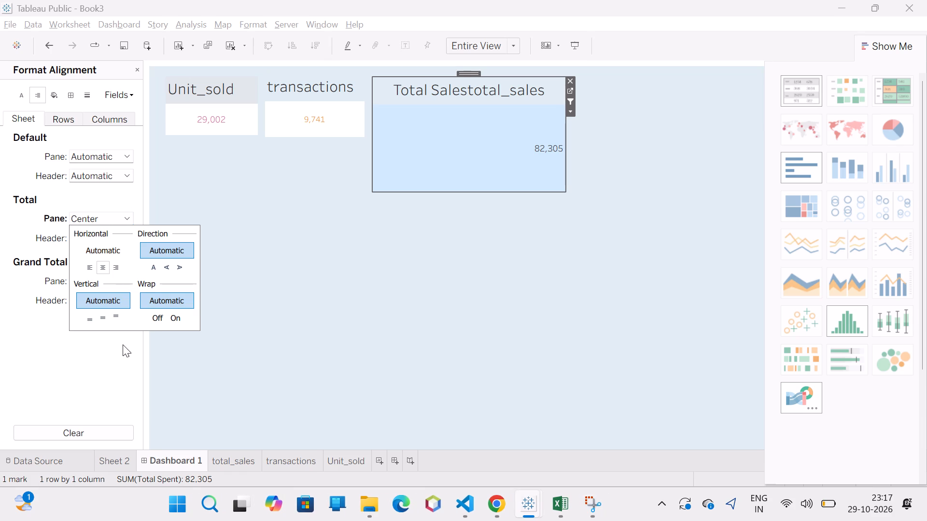
{"action": "left_click", "coordinate": [101, 316]}
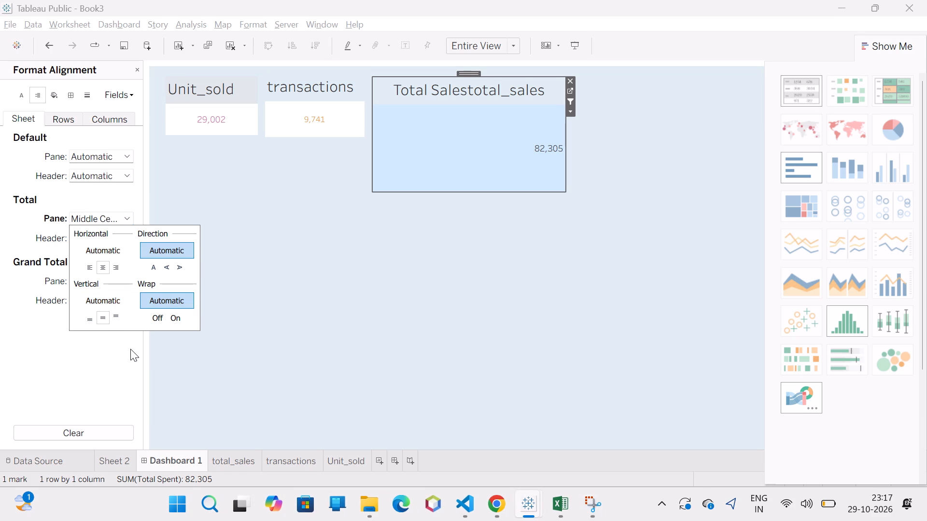
{"action": "left_click", "coordinate": [131, 349]}
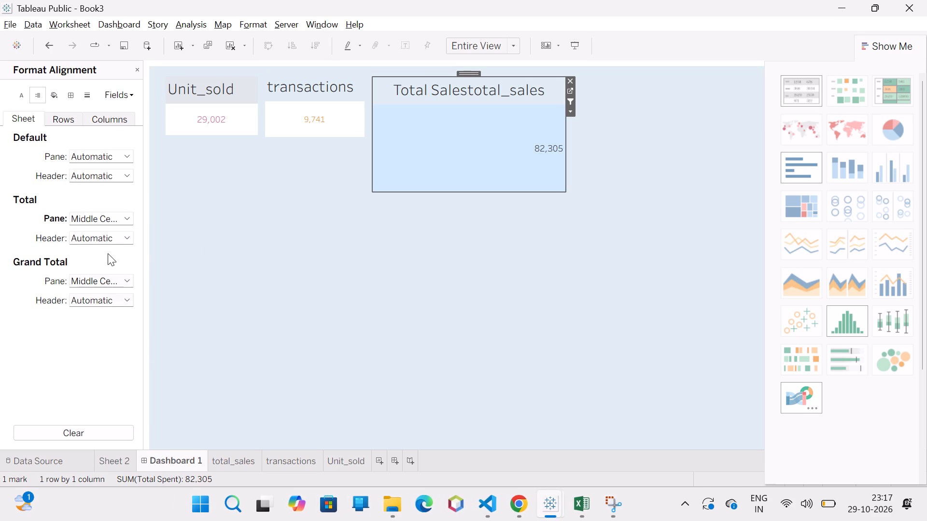
Set the total_sales sheet's Total header alignment to horizontal center and vertical middle.
{"action": "left_click", "coordinate": [124, 234]}
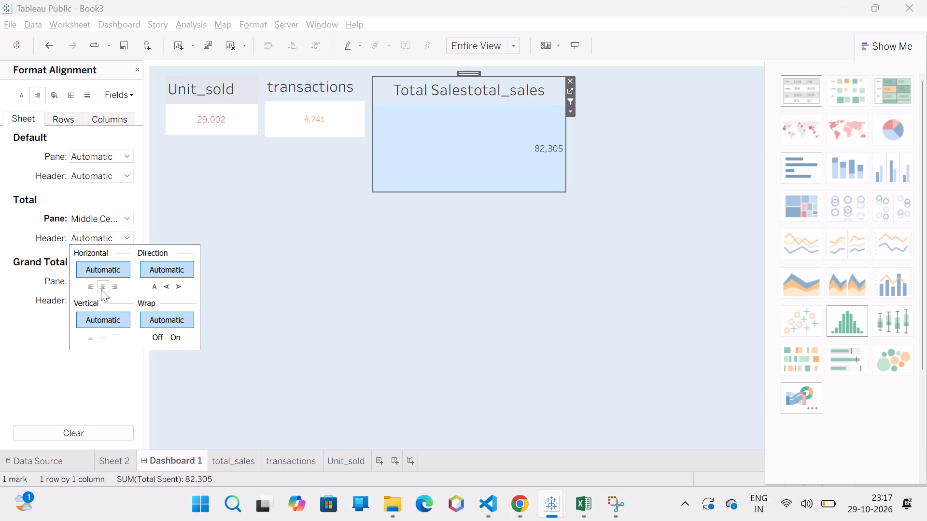
{"action": "left_click", "coordinate": [101, 289]}
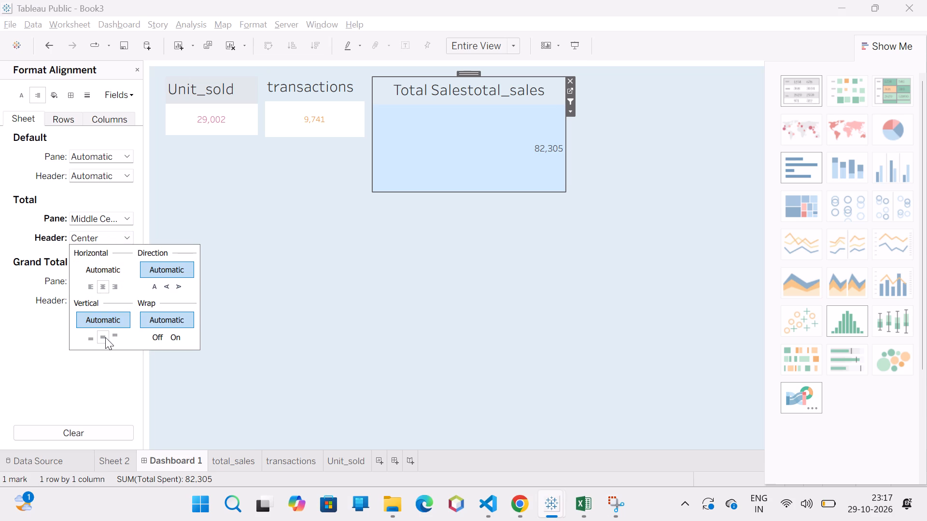
{"action": "left_click", "coordinate": [105, 337]}
{"action": "left_click", "coordinate": [115, 370]}
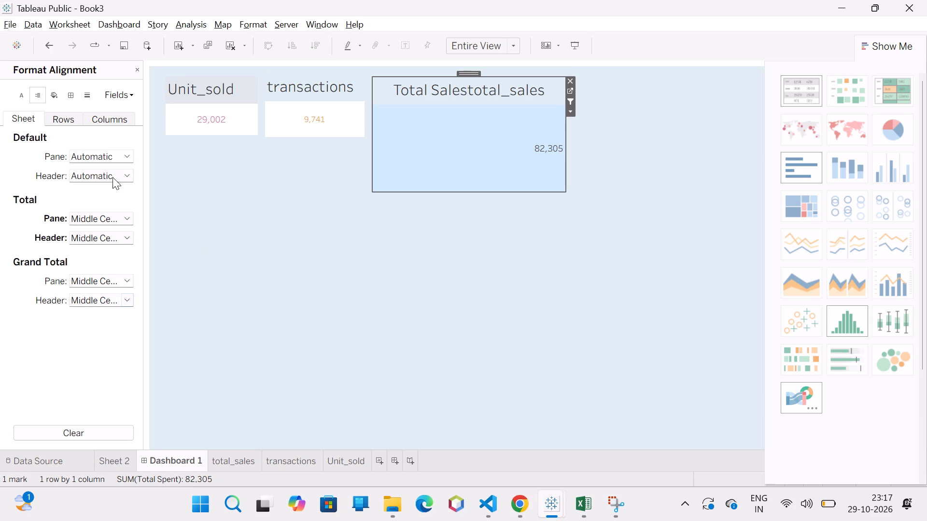
Set the total_sales sheet's Default pane alignment to horizontal center and vertical middle, with text wrap on.
{"action": "left_click", "coordinate": [123, 157]}
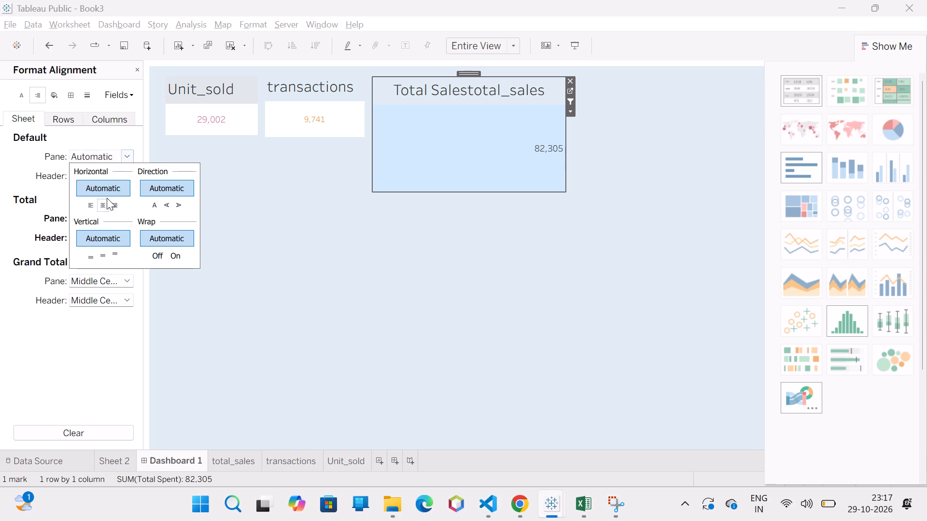
{"action": "left_click", "coordinate": [105, 203]}
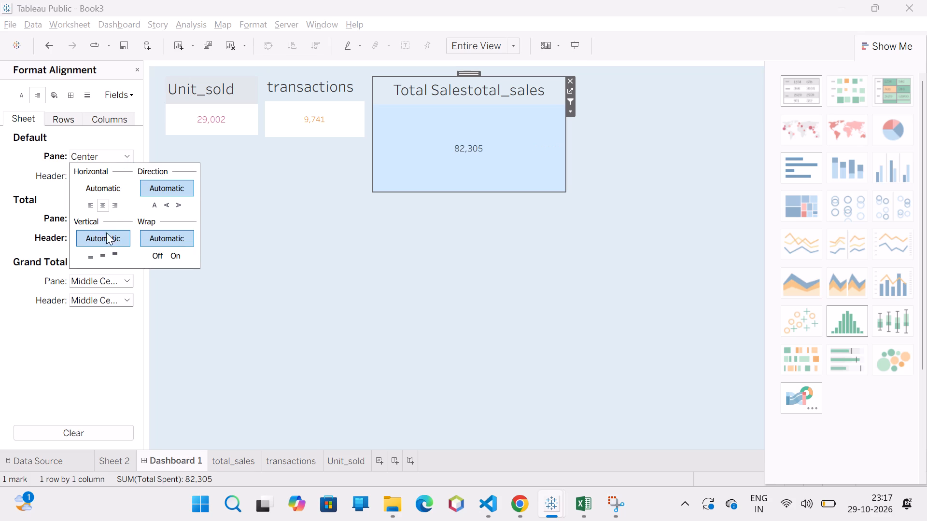
{"action": "left_click", "coordinate": [102, 249]}
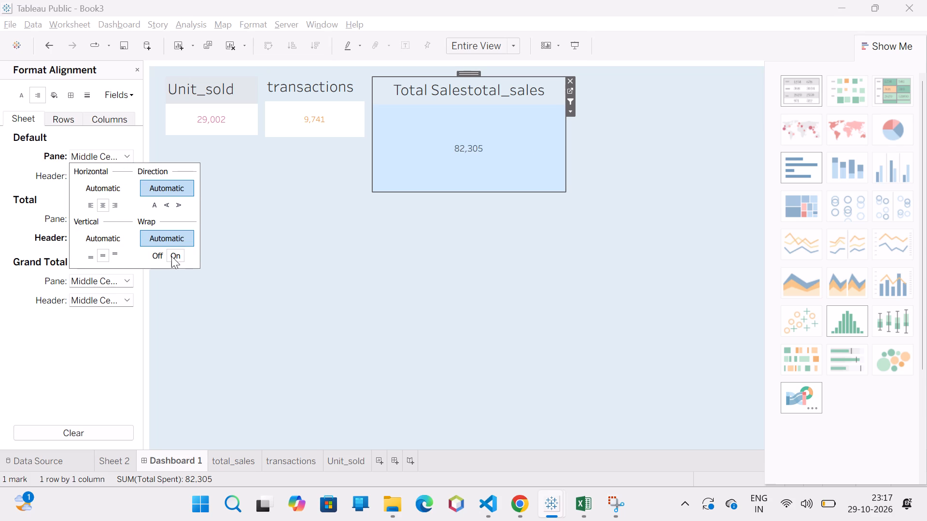
{"action": "left_click", "coordinate": [171, 256]}
{"action": "left_click", "coordinate": [247, 270]}
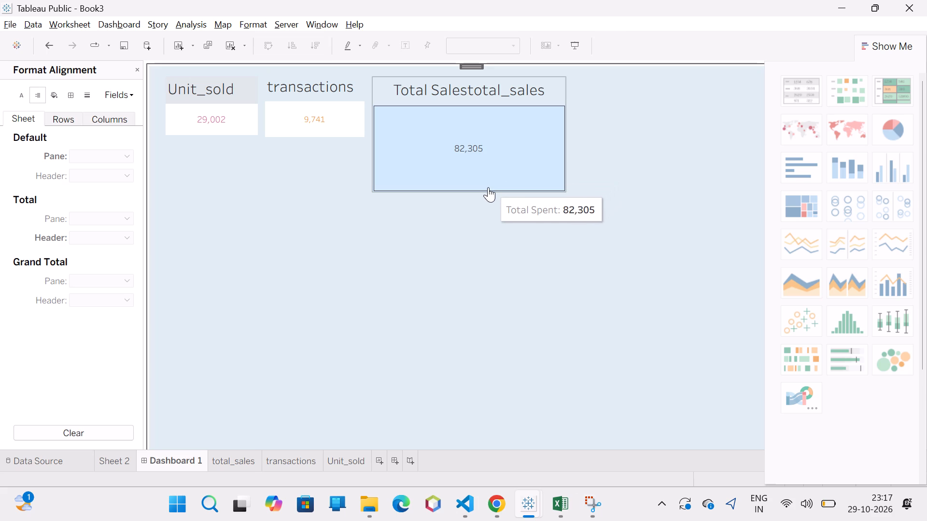
{"action": "left_click", "coordinate": [567, 265]}
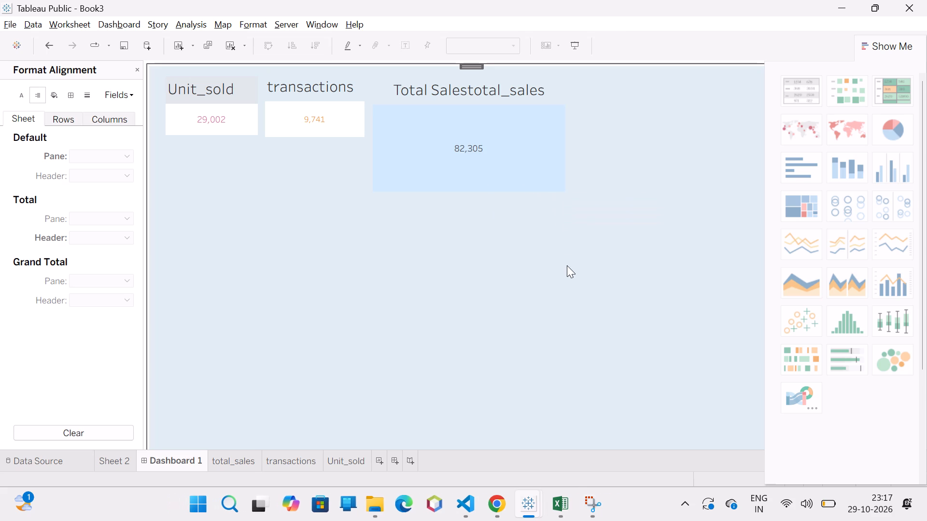
Shrink the total_sales item so its bottom edge sits near that of the transactions card, and reduce its width.
{"action": "left_click", "coordinate": [516, 164]}
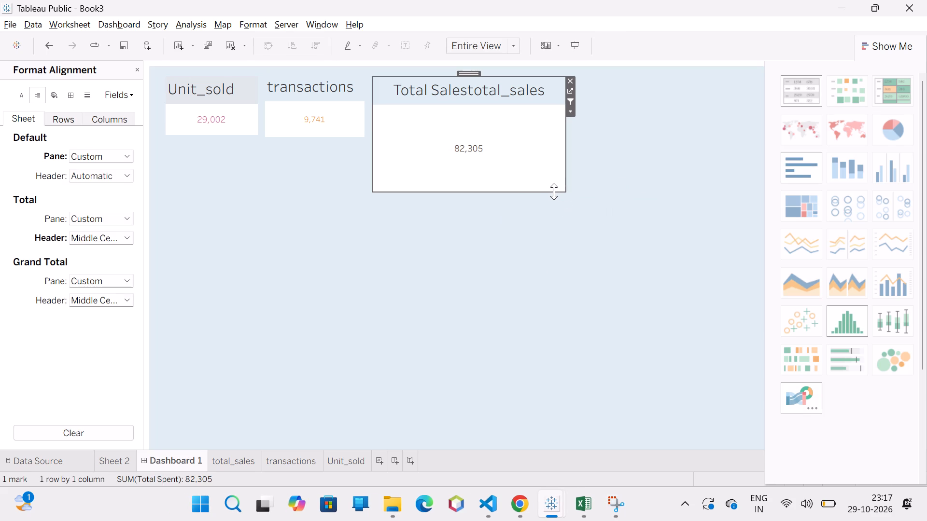
{"action": "left_click_drag", "start_coordinate": [552, 191], "coordinate": [533, 141]}
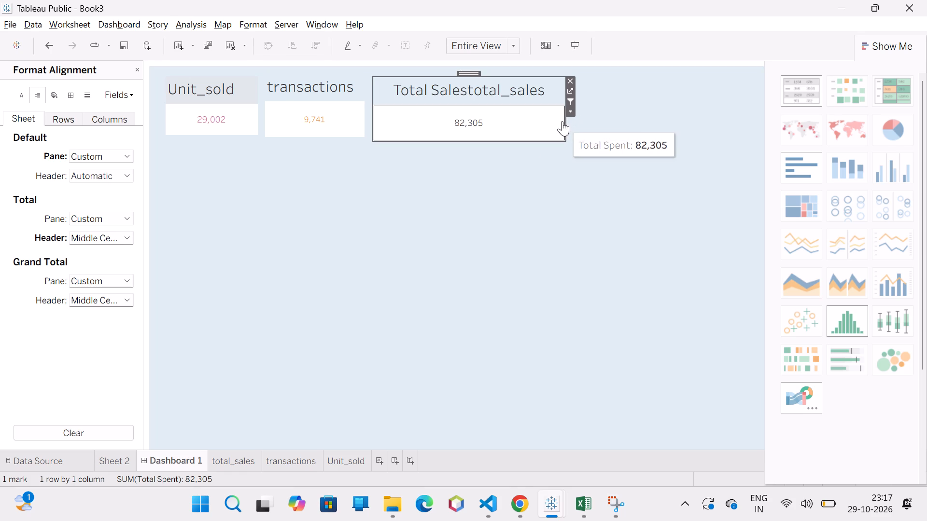
{"action": "left_click_drag", "start_coordinate": [565, 123], "coordinate": [527, 124]}
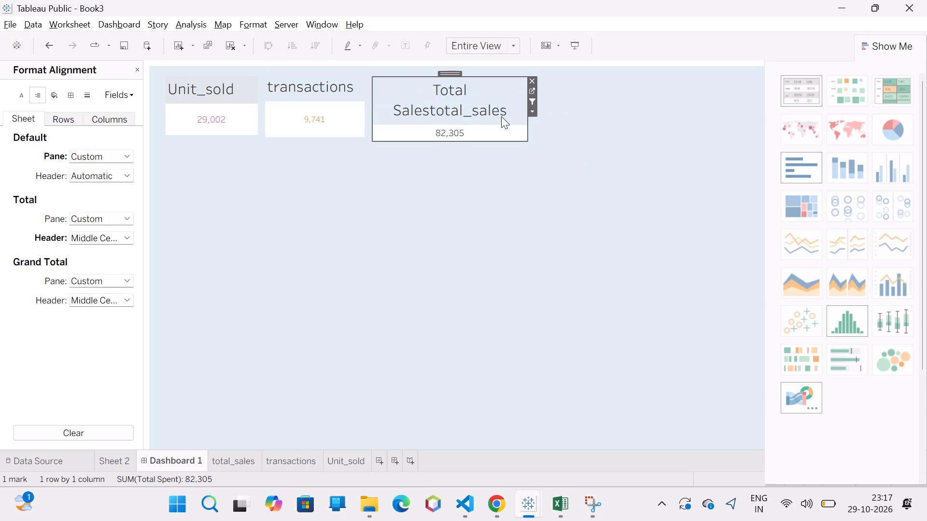
Delete the "Total Sales" text from the total_sales item's title, leaving only the <Sheet Name> field.
{"action": "left_click", "coordinate": [492, 100]}
{"action": "right_click", "coordinate": [492, 100]}
{"action": "left_click", "coordinate": [502, 109]}
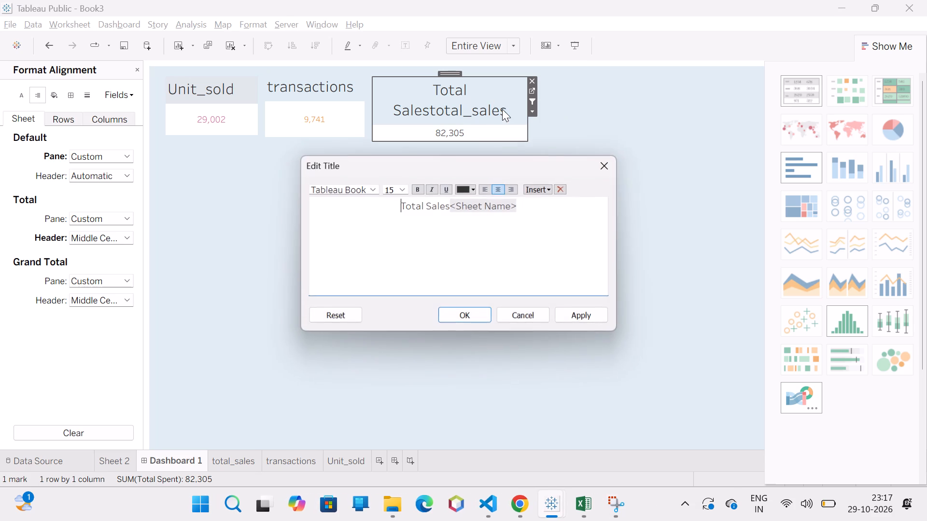
{"action": "left_click_drag", "start_coordinate": [449, 205], "coordinate": [398, 203]}
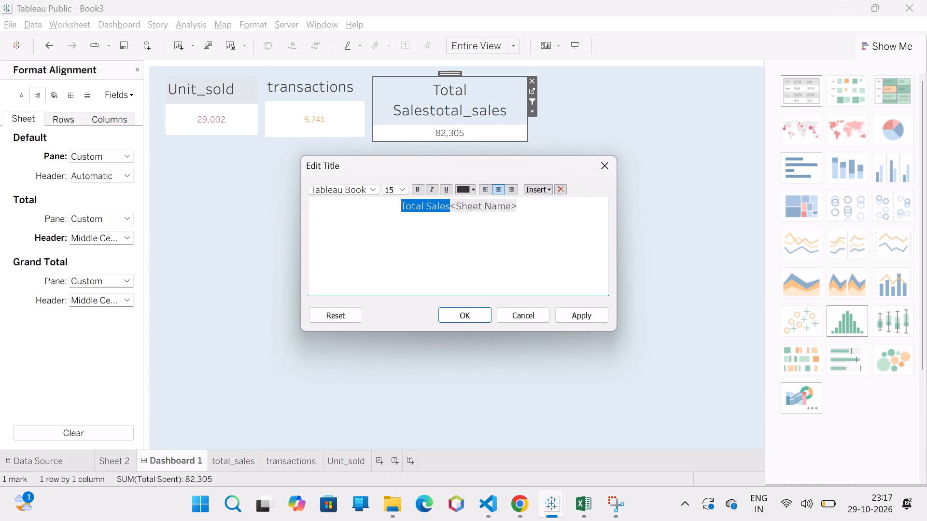
{"action": "left_click_drag", "start_coordinate": [398, 203], "coordinate": [398, 201]}
{"action": "key", "text": "BackSpace"}
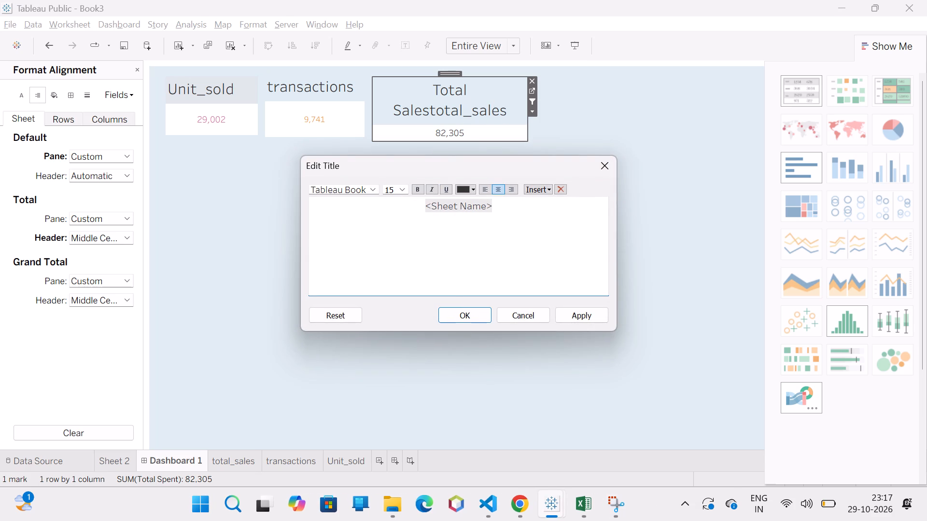
{"action": "left_click", "coordinate": [568, 312]}
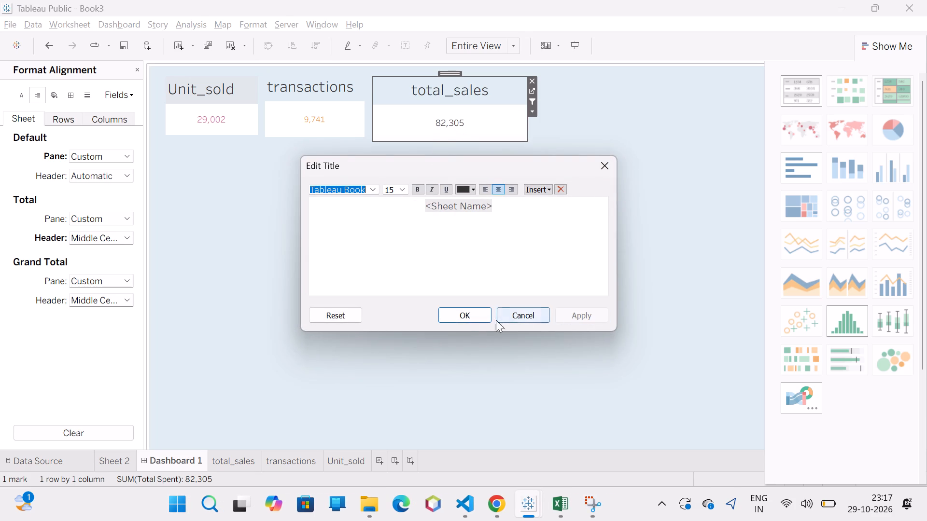
{"action": "left_click", "coordinate": [466, 315]}
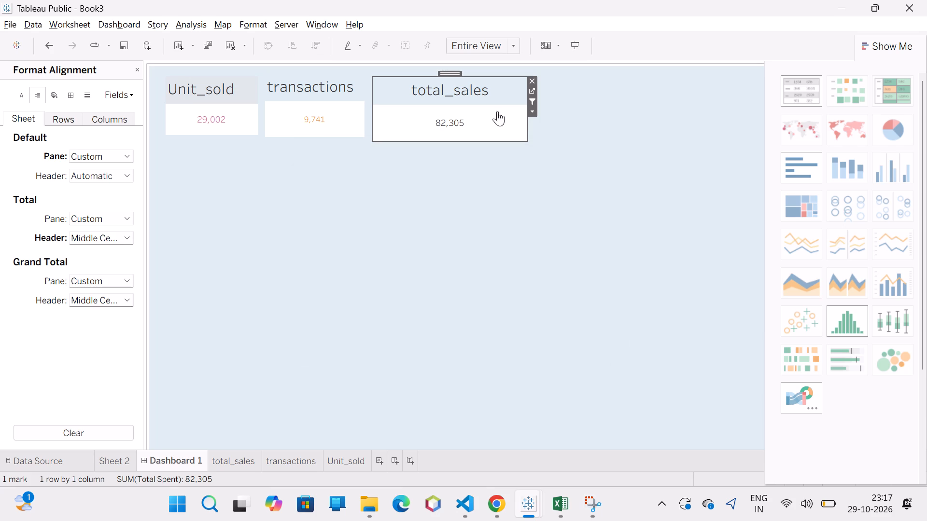
Narrow the total_sales item a little more from its outer edge, away from transactions.
{"action": "left_click_drag", "start_coordinate": [529, 119], "coordinate": [507, 122]}
{"action": "left_click", "coordinate": [529, 261]}
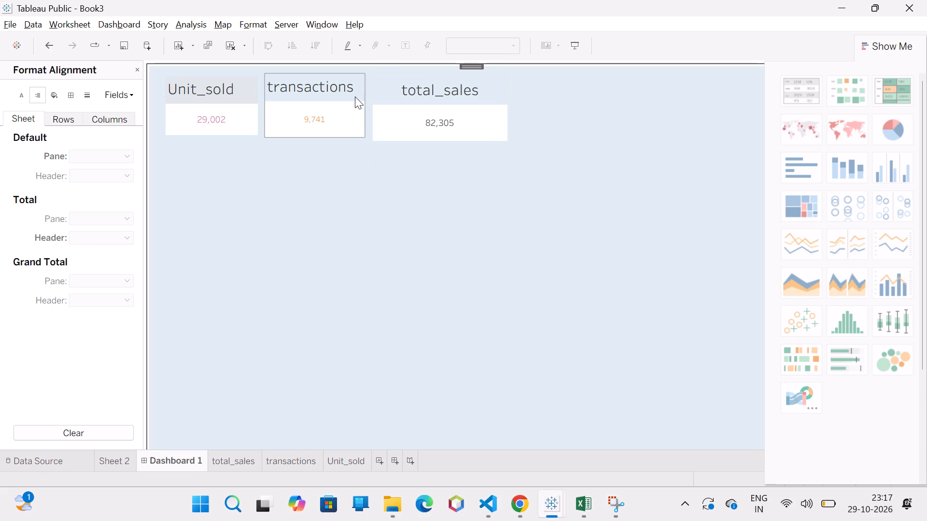
Set the transactions sheet's Default worksheet shading to a light blue-gray.
{"action": "left_click", "coordinate": [311, 94]}
{"action": "left_click", "coordinate": [54, 100]}
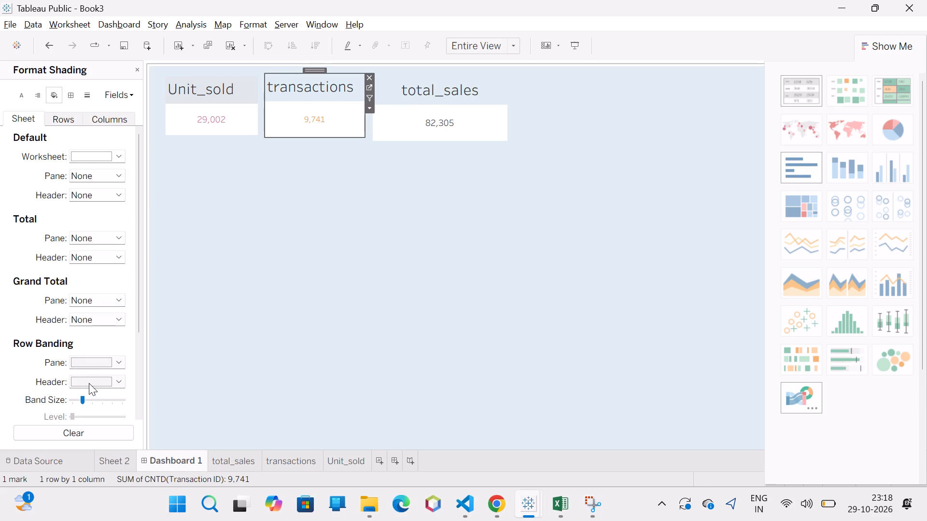
{"action": "scroll", "coordinate": [89, 383], "scroll_direction": "down", "scroll_amount": 4}
{"action": "scroll", "coordinate": [89, 383], "scroll_direction": "up", "scroll_amount": 2}
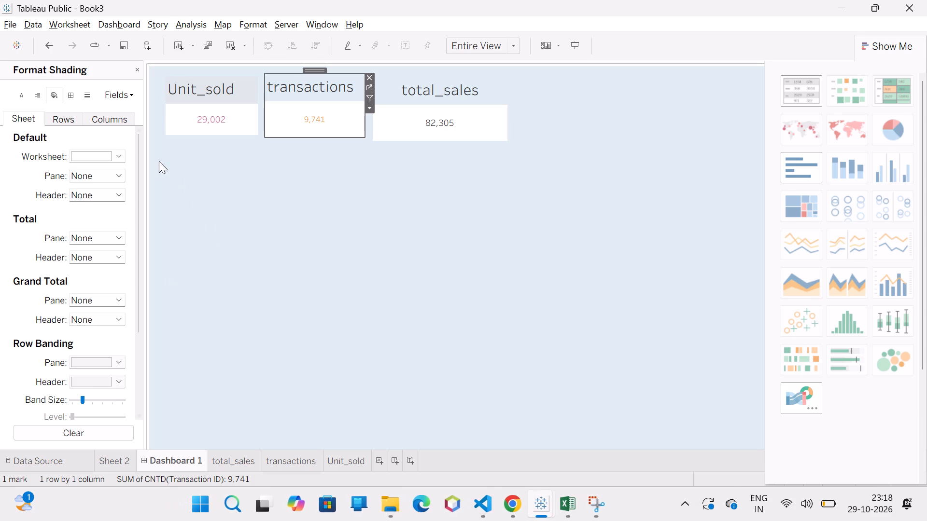
{"action": "left_click", "coordinate": [115, 153]}
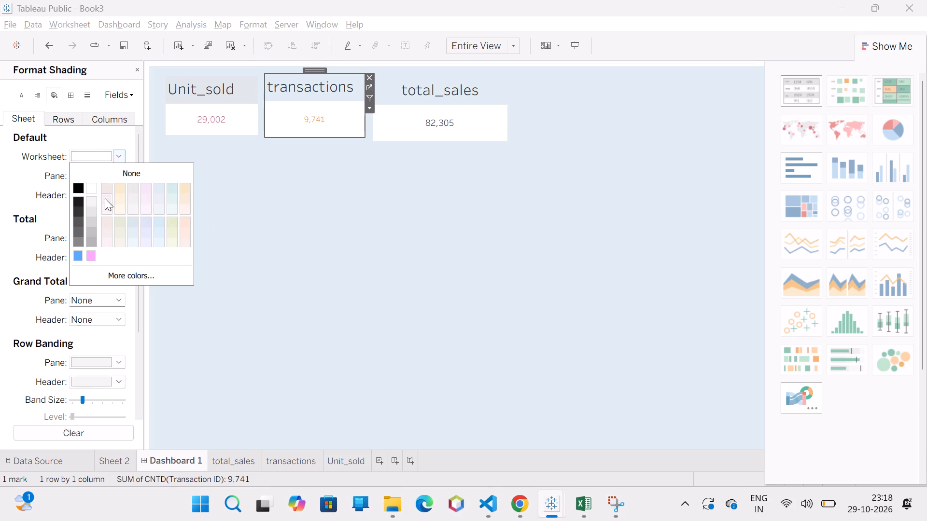
{"action": "left_click", "coordinate": [134, 222]}
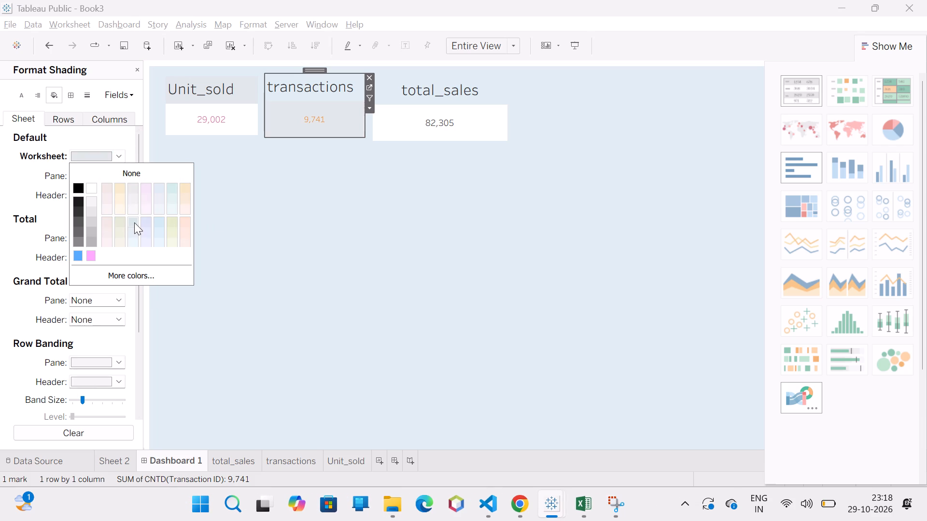
Set the transactions sheet's Default worksheet shading to white.
{"action": "left_click", "coordinate": [92, 187]}
{"action": "left_click", "coordinate": [310, 92]}
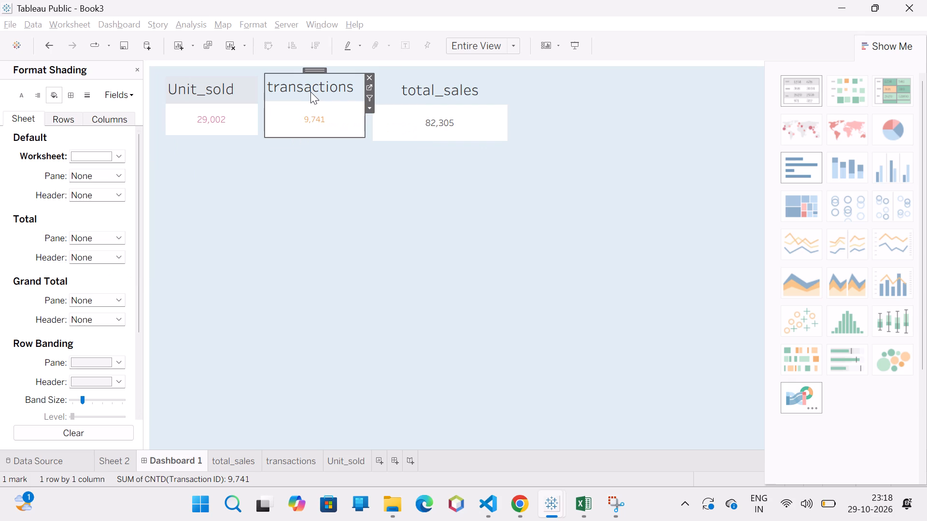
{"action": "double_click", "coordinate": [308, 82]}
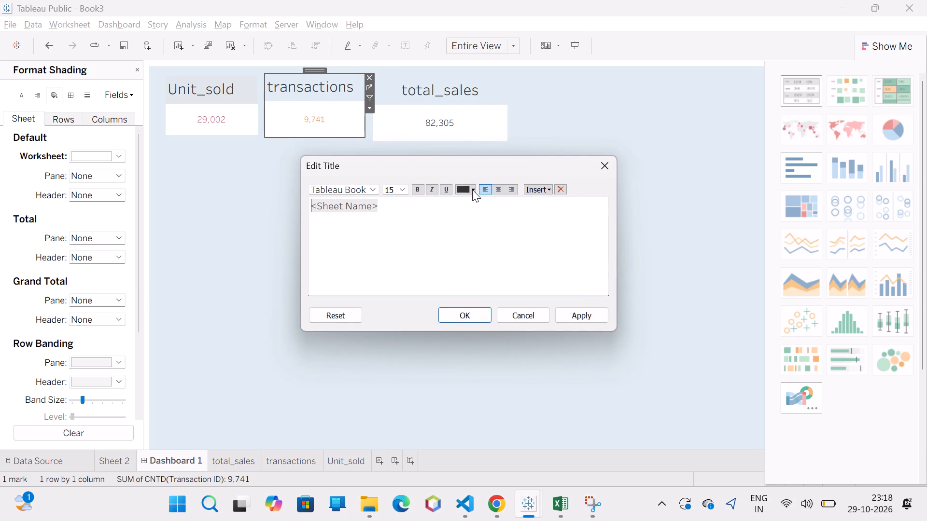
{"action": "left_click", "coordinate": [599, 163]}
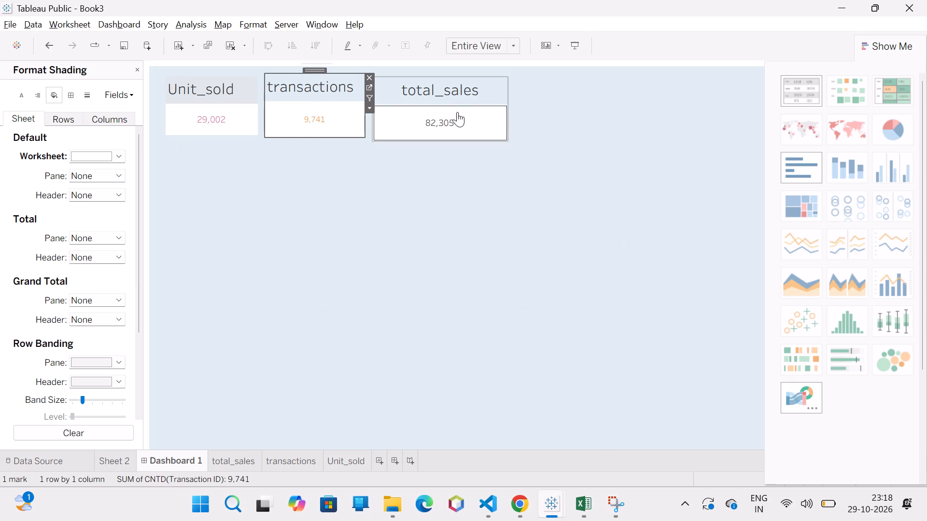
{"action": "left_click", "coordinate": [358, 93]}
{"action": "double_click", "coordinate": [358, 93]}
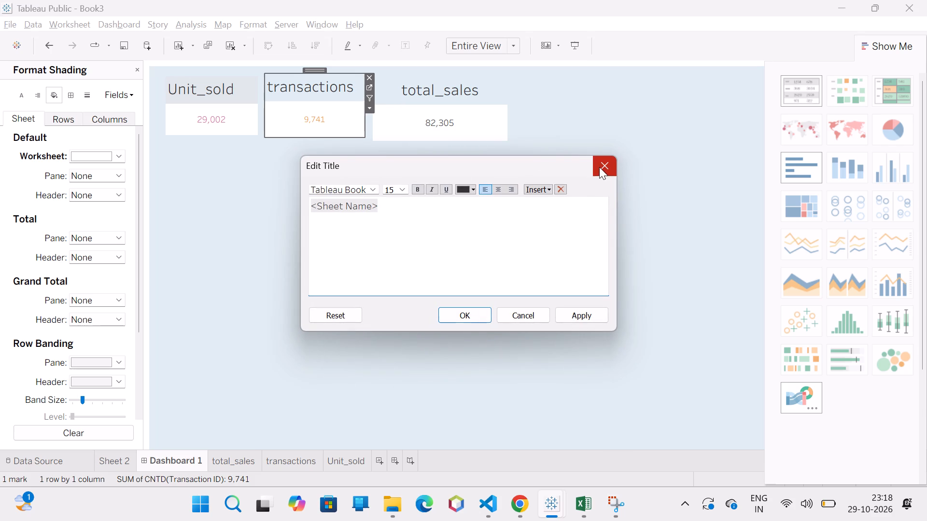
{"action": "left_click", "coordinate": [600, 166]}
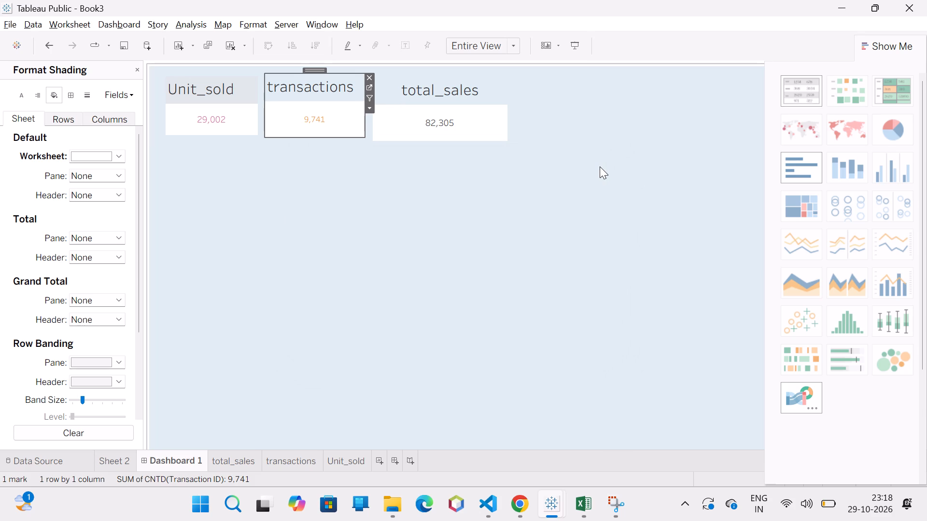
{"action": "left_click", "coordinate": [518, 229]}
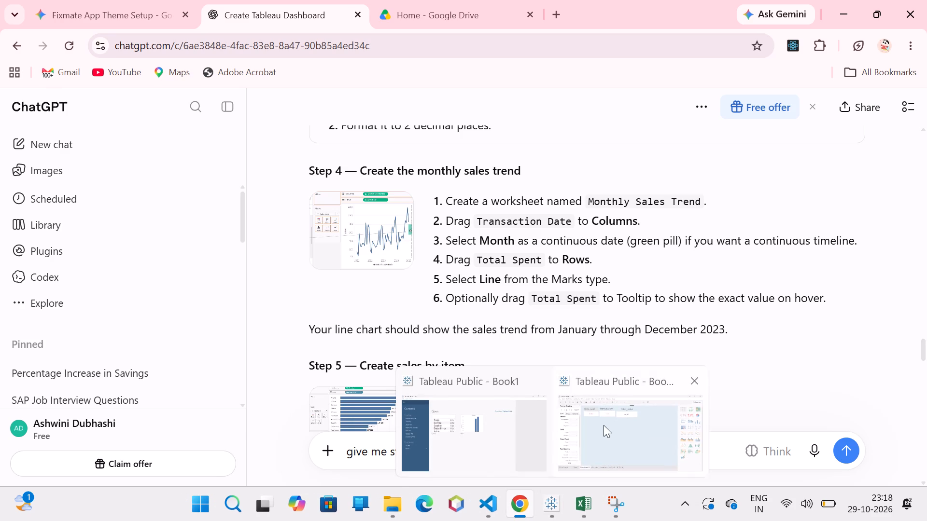
Switch back to Tableau Book3 and create a new worksheet with Transaction Date on Columns and Total Spent on Rows.
{"action": "left_click", "coordinate": [603, 425]}
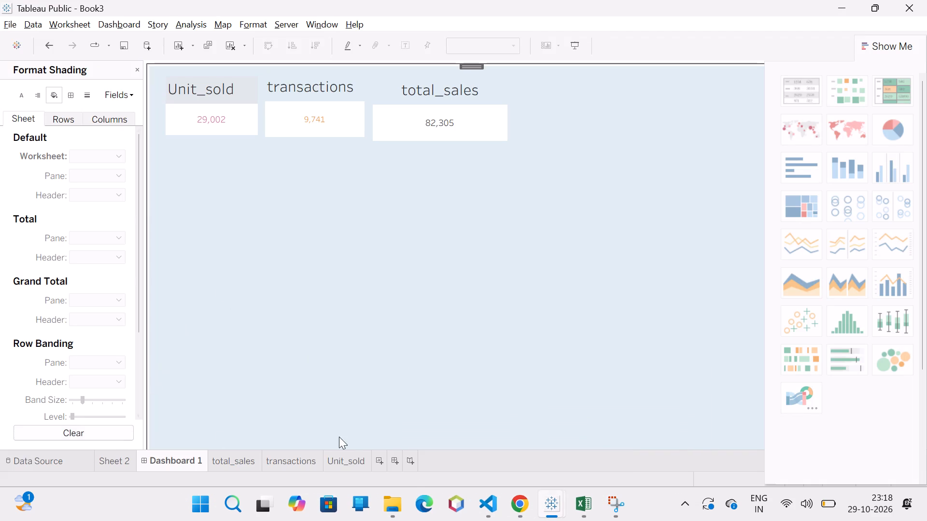
{"action": "left_click", "coordinate": [379, 461]}
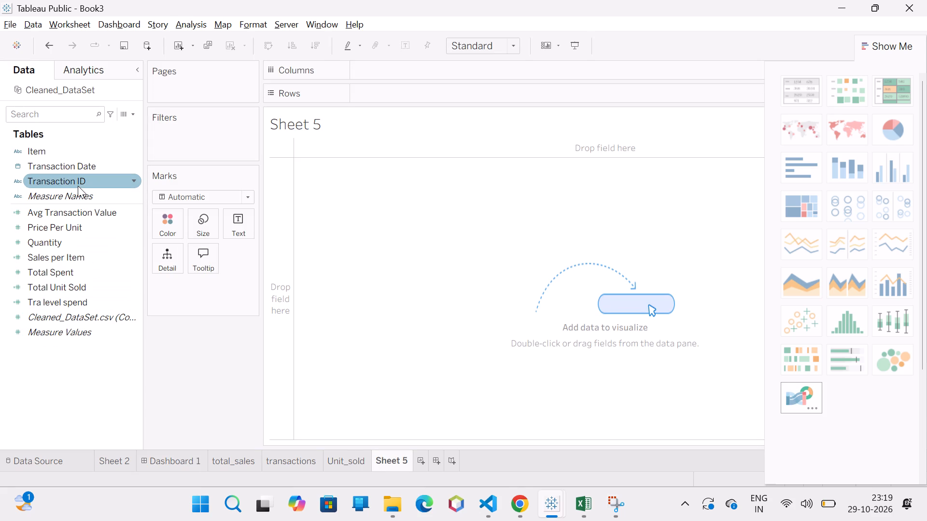
{"action": "left_click_drag", "start_coordinate": [69, 168], "coordinate": [365, 79]}
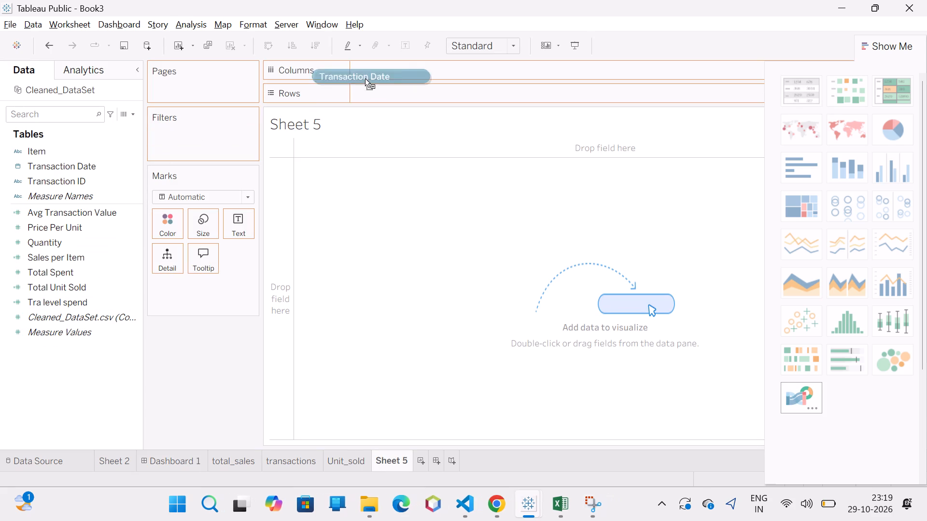
{"action": "left_click_drag", "start_coordinate": [365, 79], "coordinate": [405, 72]}
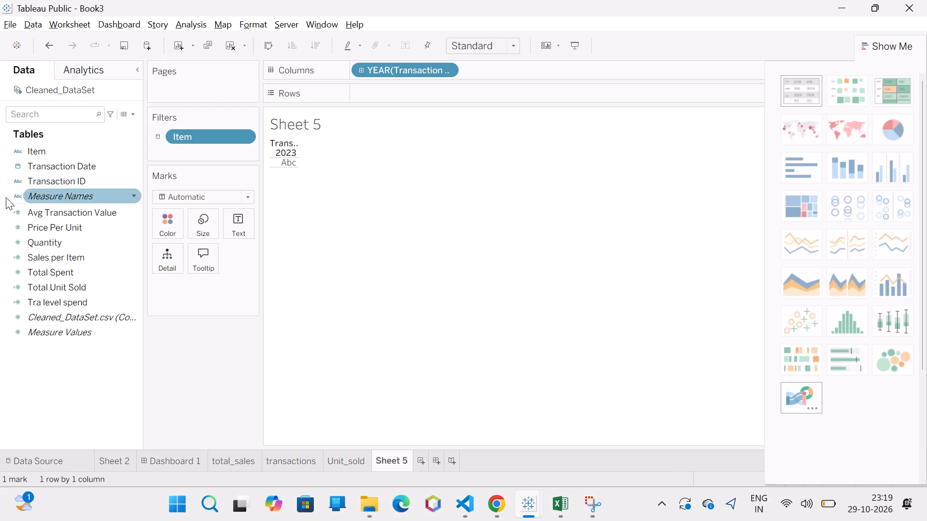
{"action": "left_click_drag", "start_coordinate": [52, 272], "coordinate": [392, 96]}
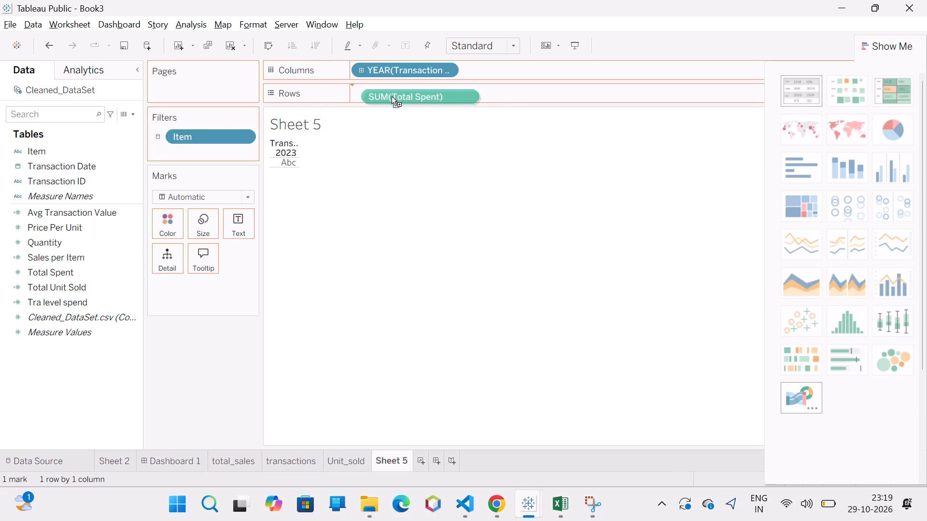
{"action": "left_click_drag", "start_coordinate": [392, 96], "coordinate": [386, 92]}
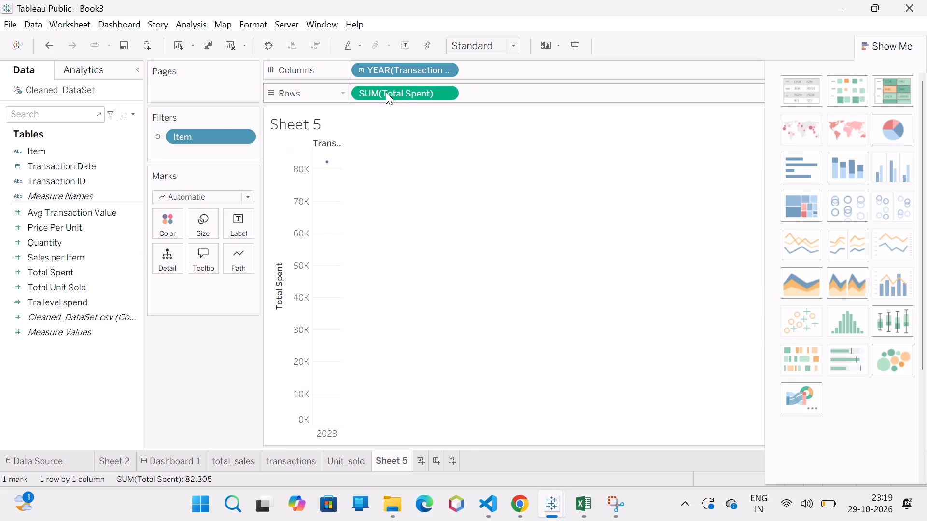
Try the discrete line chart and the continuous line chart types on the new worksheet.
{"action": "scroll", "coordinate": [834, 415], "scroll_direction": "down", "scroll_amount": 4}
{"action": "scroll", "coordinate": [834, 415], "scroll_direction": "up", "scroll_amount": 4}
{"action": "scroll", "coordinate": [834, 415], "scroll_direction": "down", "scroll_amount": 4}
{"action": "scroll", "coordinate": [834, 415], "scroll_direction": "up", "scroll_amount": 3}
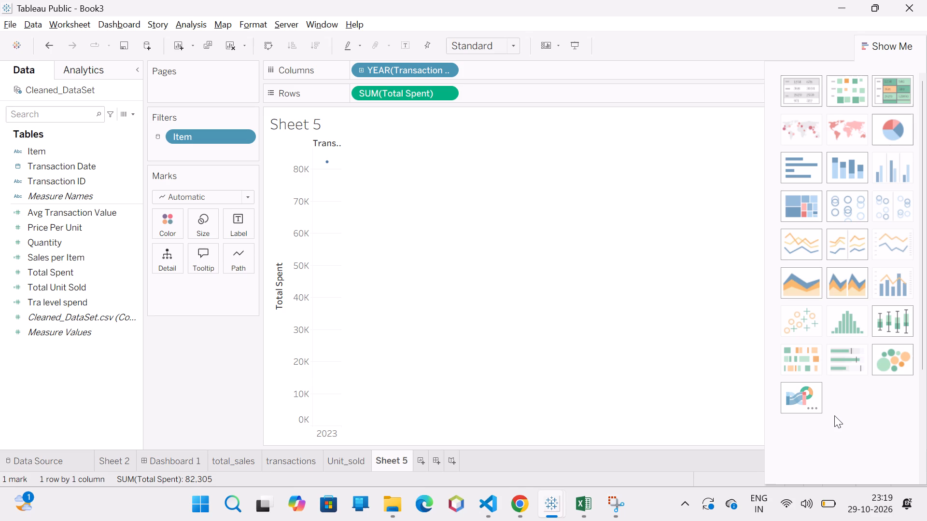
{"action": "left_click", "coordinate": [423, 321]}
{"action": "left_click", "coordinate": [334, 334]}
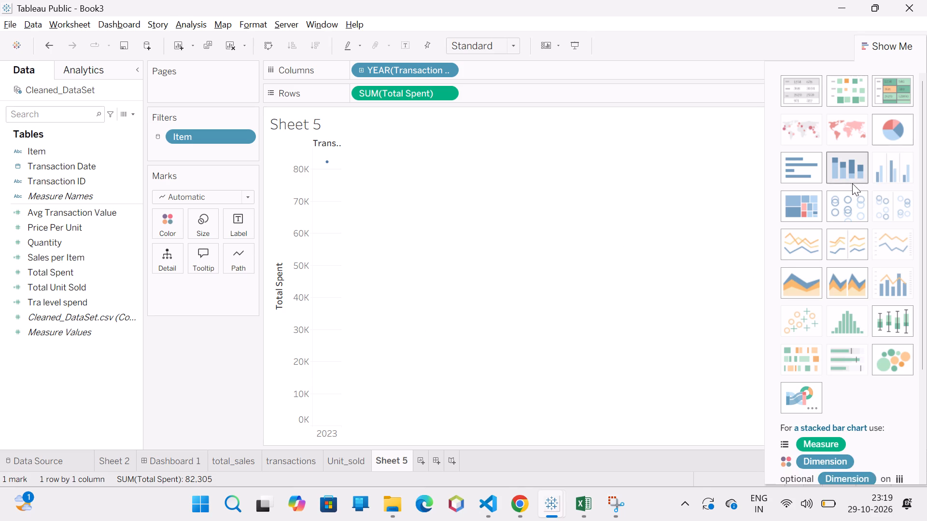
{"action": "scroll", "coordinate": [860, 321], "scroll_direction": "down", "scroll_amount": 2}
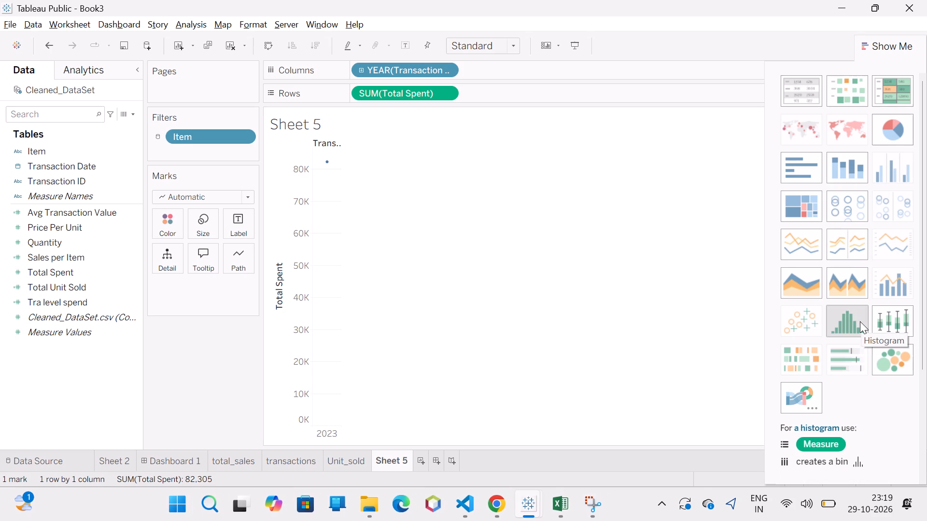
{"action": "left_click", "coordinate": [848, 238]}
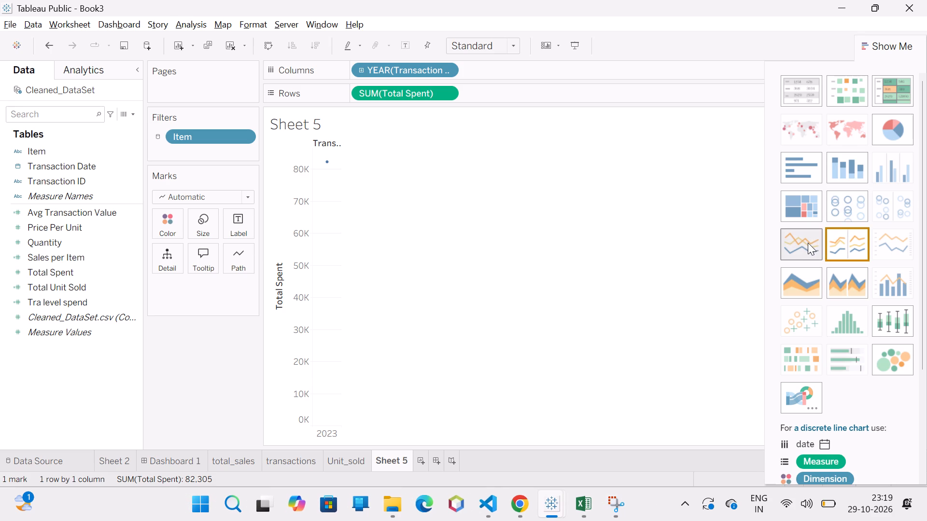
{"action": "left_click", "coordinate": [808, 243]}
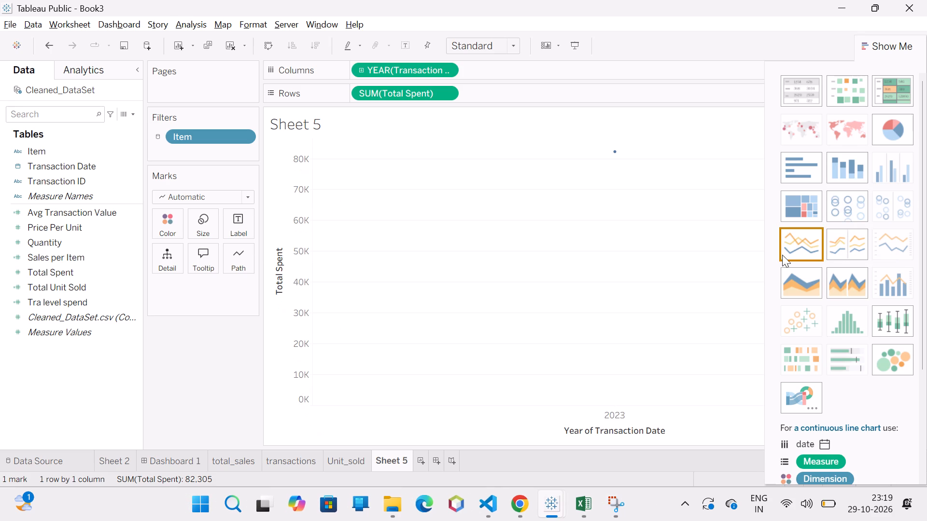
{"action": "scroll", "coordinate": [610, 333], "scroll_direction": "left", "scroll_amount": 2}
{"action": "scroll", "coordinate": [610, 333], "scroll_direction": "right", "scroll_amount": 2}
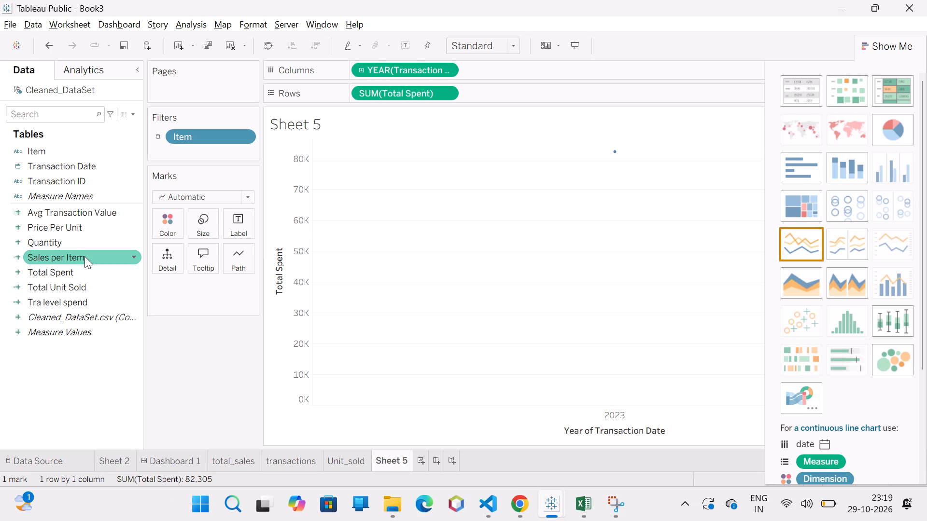
Recheck the ChatGPT guide, and change the Transaction Date field on Columns to the discrete Month level.
{"action": "key", "text": "alt+Tab"}
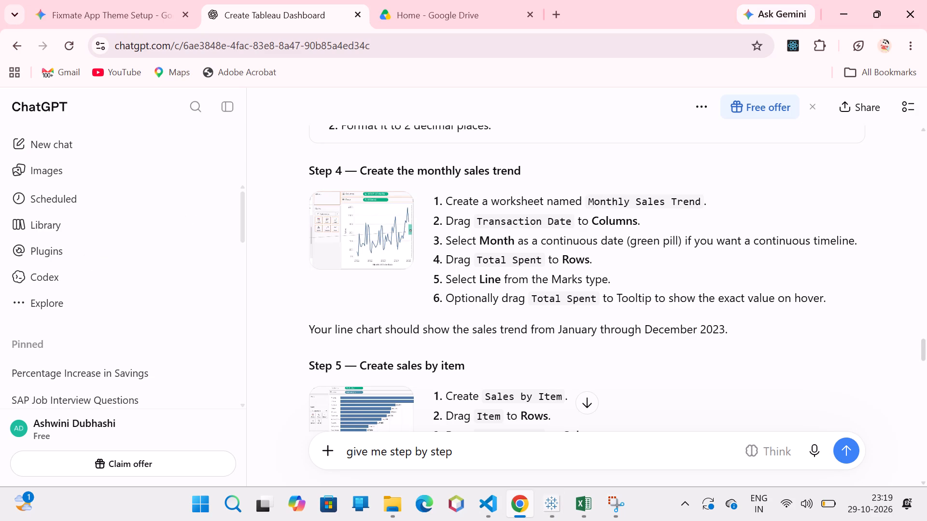
{"action": "key", "text": "alt+Tab"}
{"action": "left_click", "coordinate": [446, 67]}
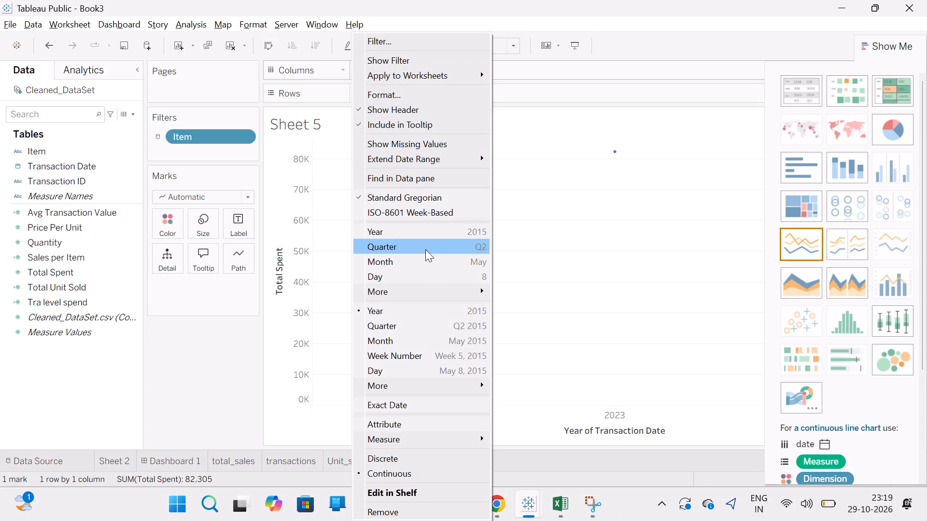
{"action": "left_click", "coordinate": [421, 261]}
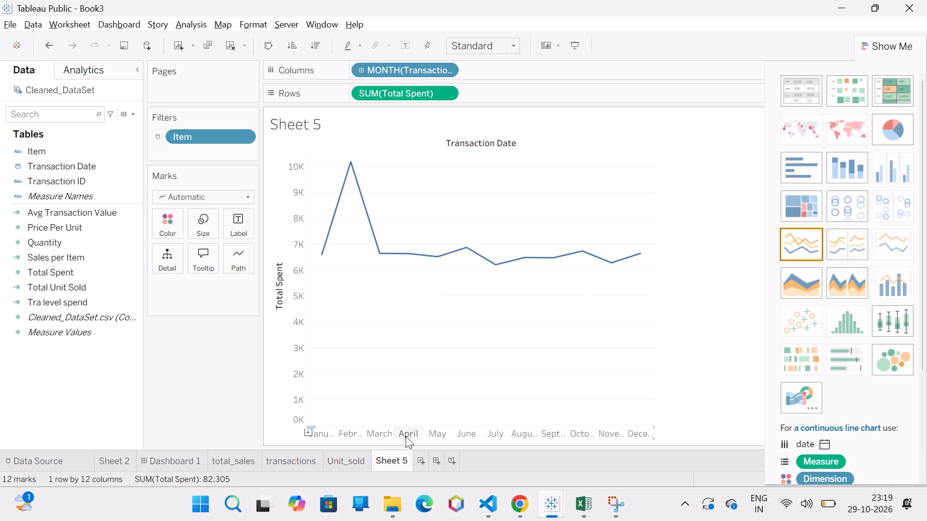
Check the guide's worksheet name and rename Sheet 5 as monthly_sales.
{"action": "key", "text": "alt+Tab"}
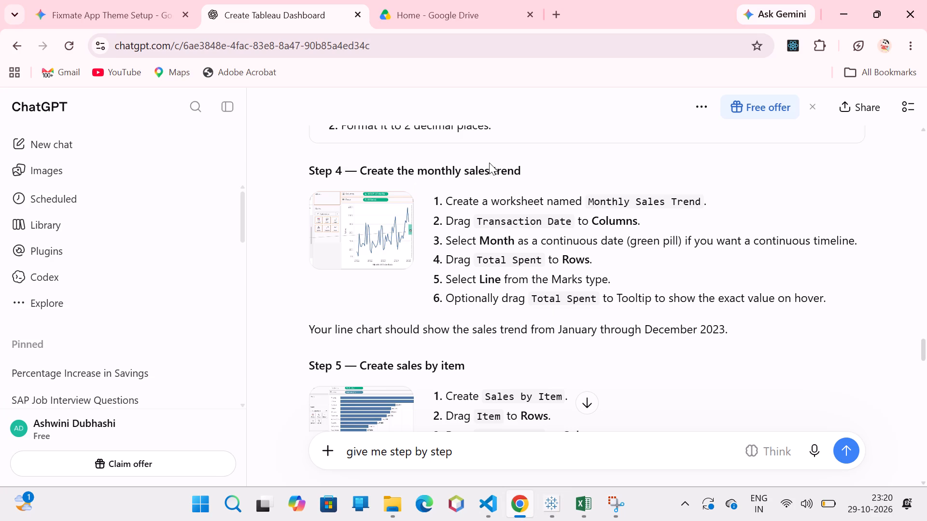
{"action": "key", "text": "alt+Tab"}
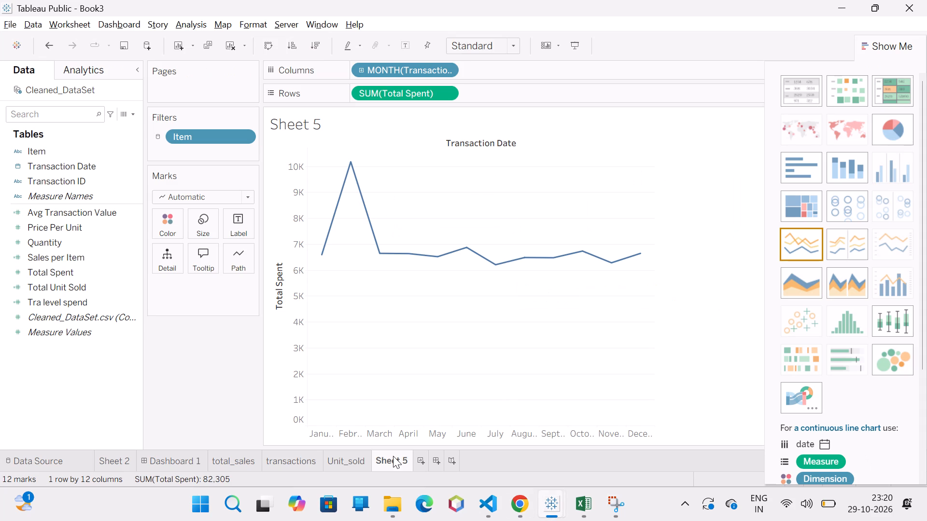
{"action": "double_click", "coordinate": [393, 456]}
{"action": "type", "text": "monthly_sales"}
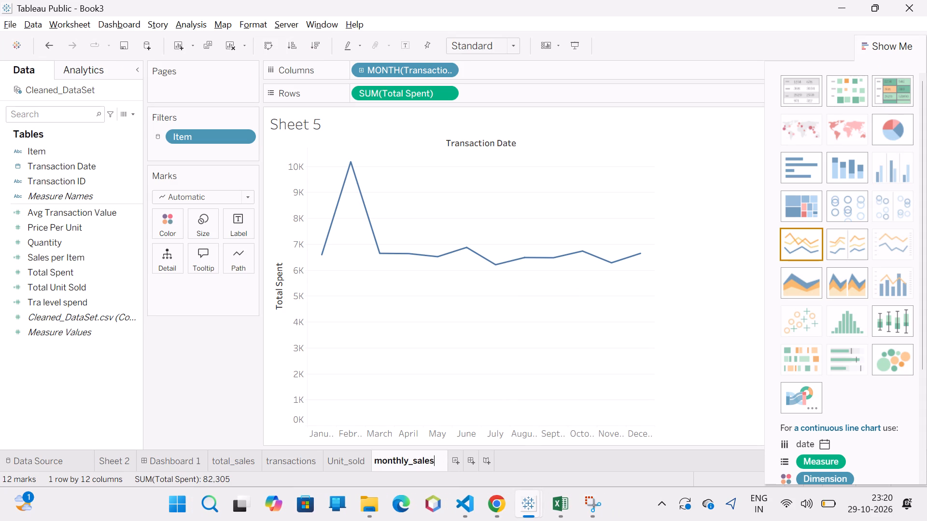
{"action": "left_click", "coordinate": [533, 453]}
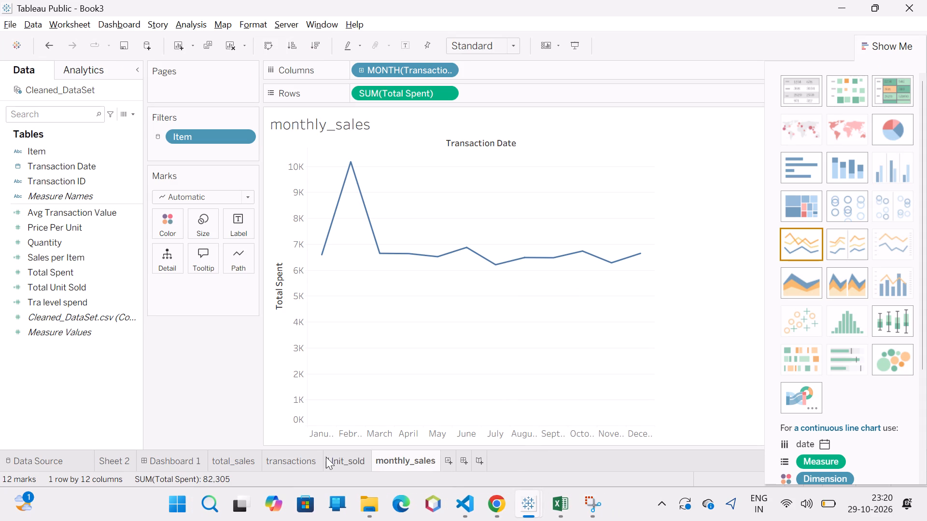
Add the monthly_sales sheet to Dashboard 1 and make it a floating object.
{"action": "left_click", "coordinate": [189, 461]}
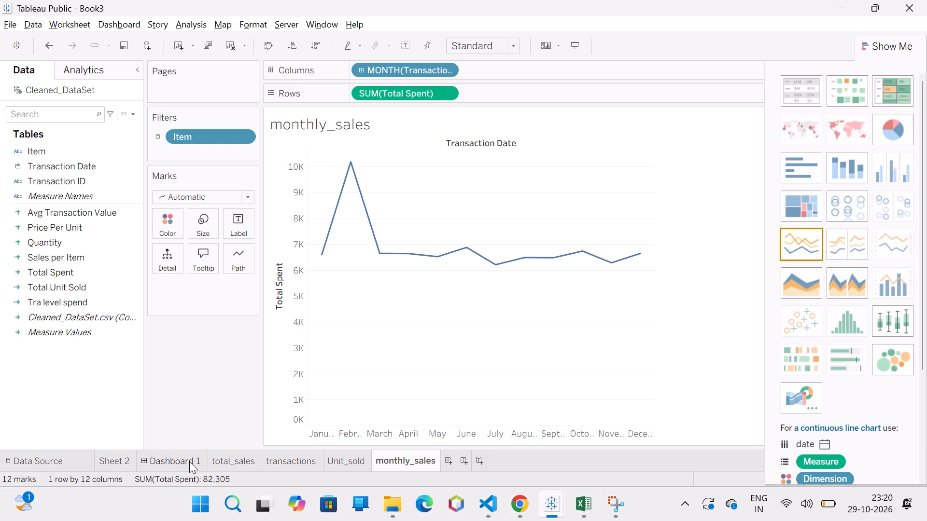
{"action": "scroll", "coordinate": [69, 268], "scroll_direction": "up", "scroll_amount": 3}
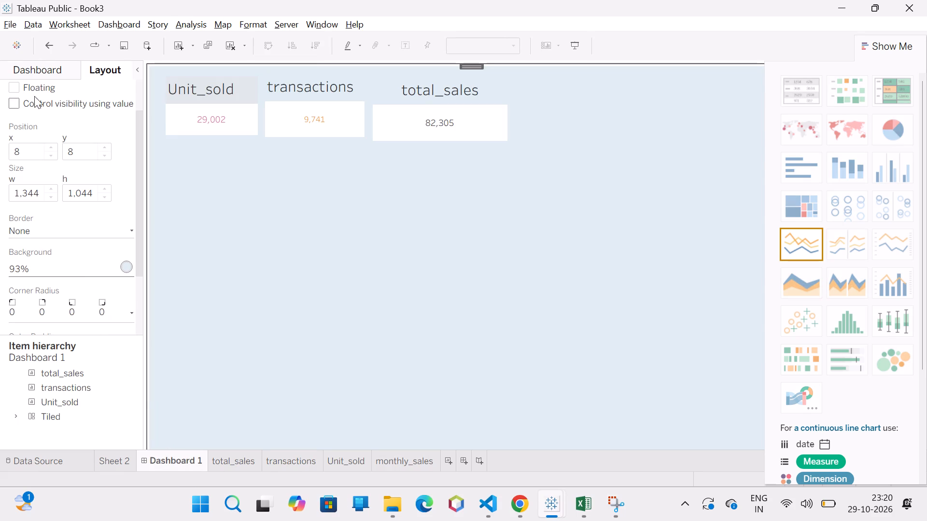
{"action": "left_click", "coordinate": [44, 69]}
{"action": "scroll", "coordinate": [54, 224], "scroll_direction": "down", "scroll_amount": 1}
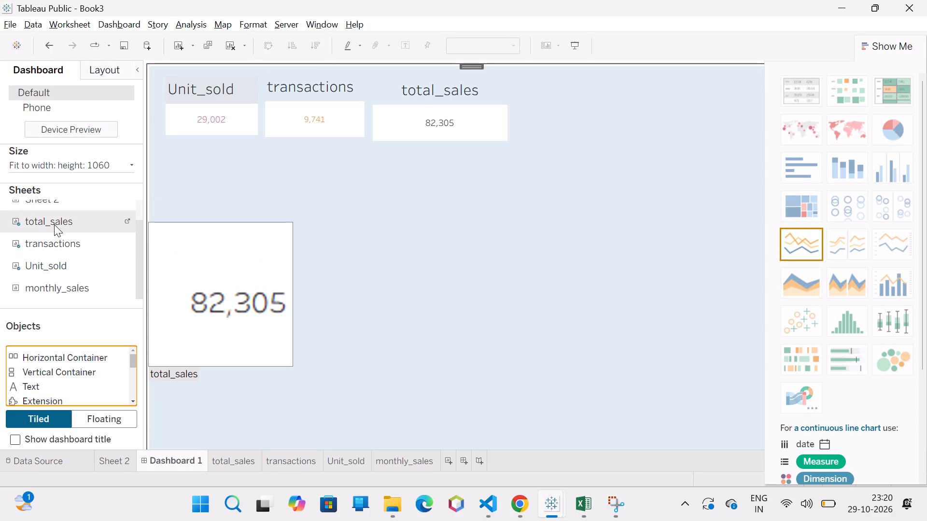
{"action": "scroll", "coordinate": [54, 224], "scroll_direction": "down", "scroll_amount": 1}
{"action": "left_click", "coordinate": [47, 288]}
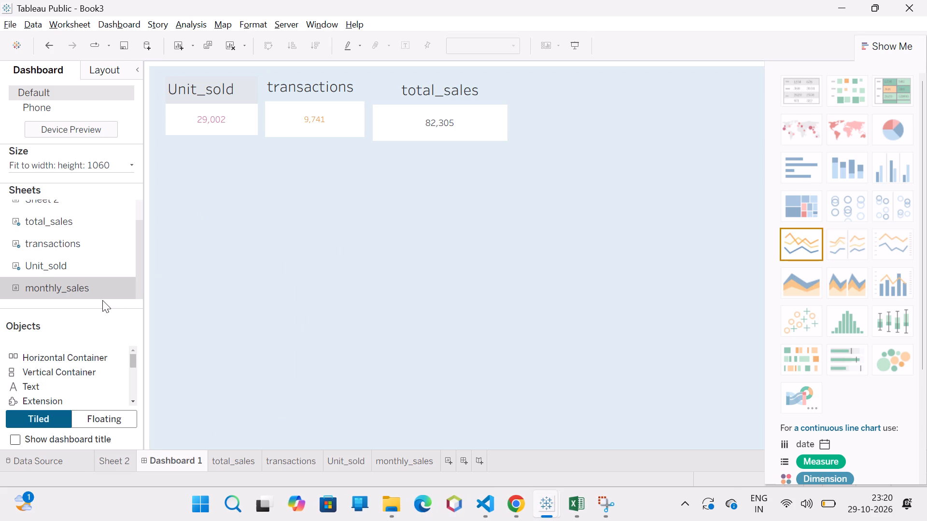
{"action": "left_click", "coordinate": [113, 292]}
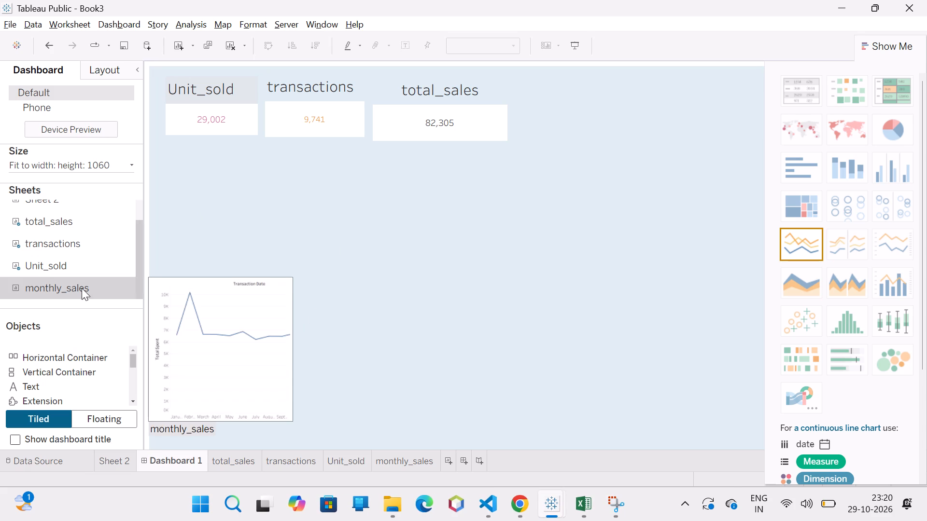
{"action": "double_click", "coordinate": [66, 292]}
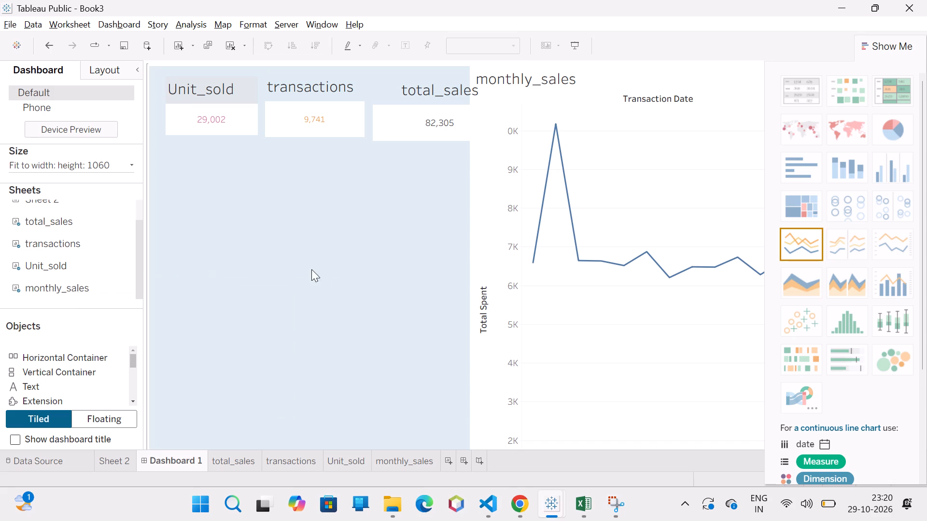
{"action": "left_click", "coordinate": [540, 254]}
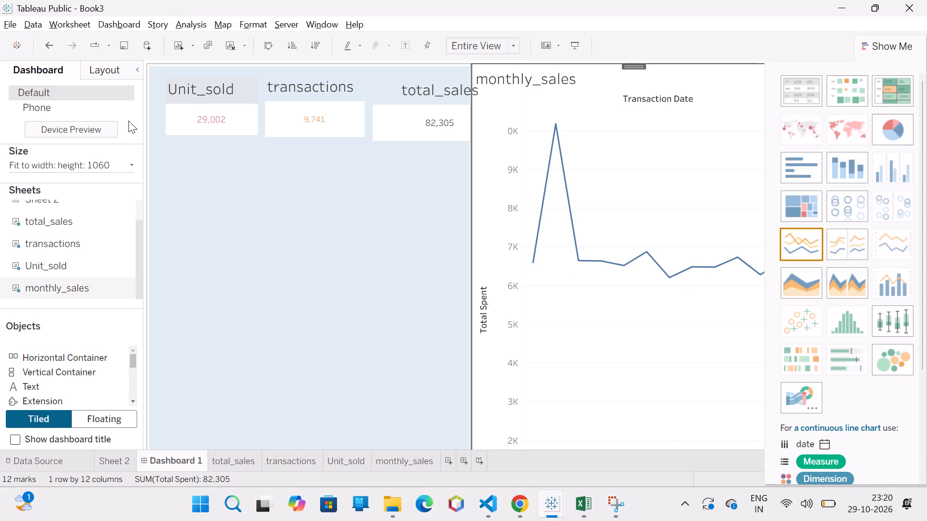
{"action": "left_click", "coordinate": [104, 72]}
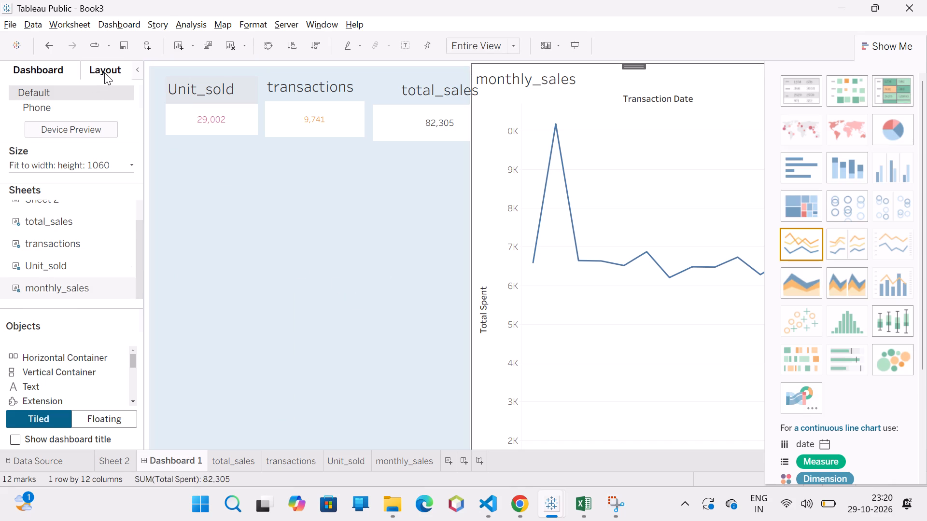
{"action": "left_click", "coordinate": [13, 84]}
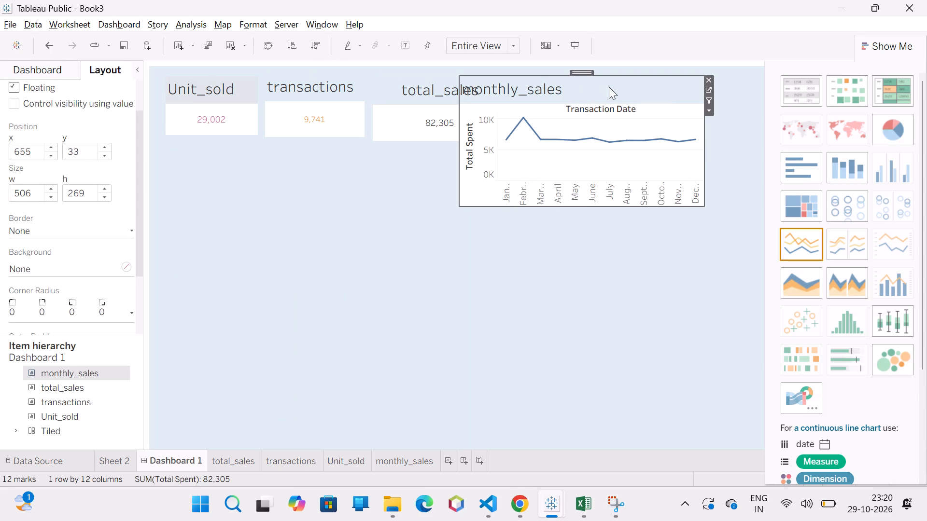
Move the floating monthly_sales chart below the Unit_sold and transactions cards, to about x 50, y 178.
{"action": "left_click_drag", "start_coordinate": [618, 91], "coordinate": [553, 151]}
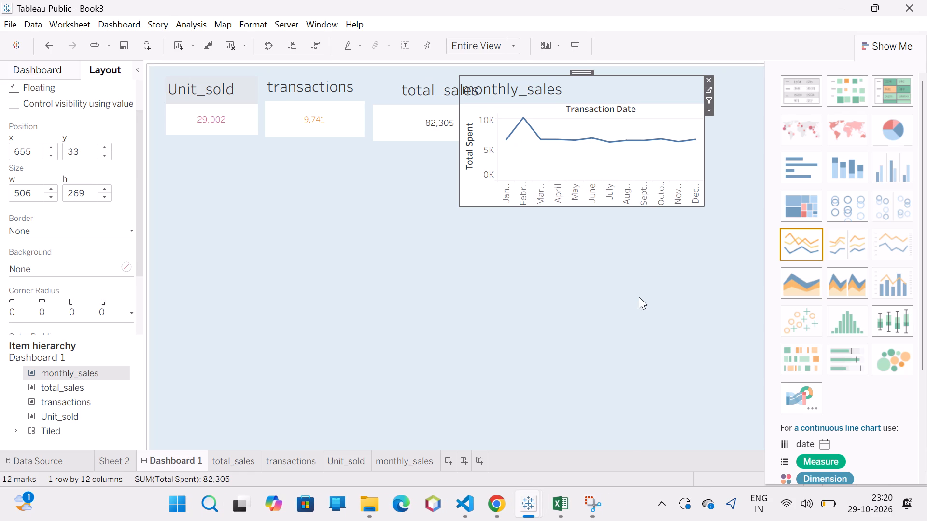
{"action": "left_click", "coordinate": [639, 297]}
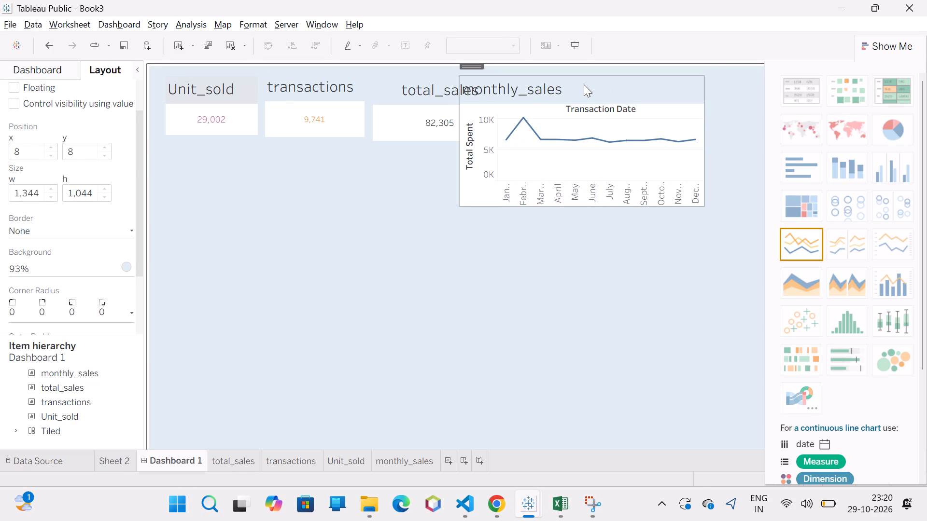
{"action": "left_click_drag", "start_coordinate": [584, 84], "coordinate": [580, 69]}
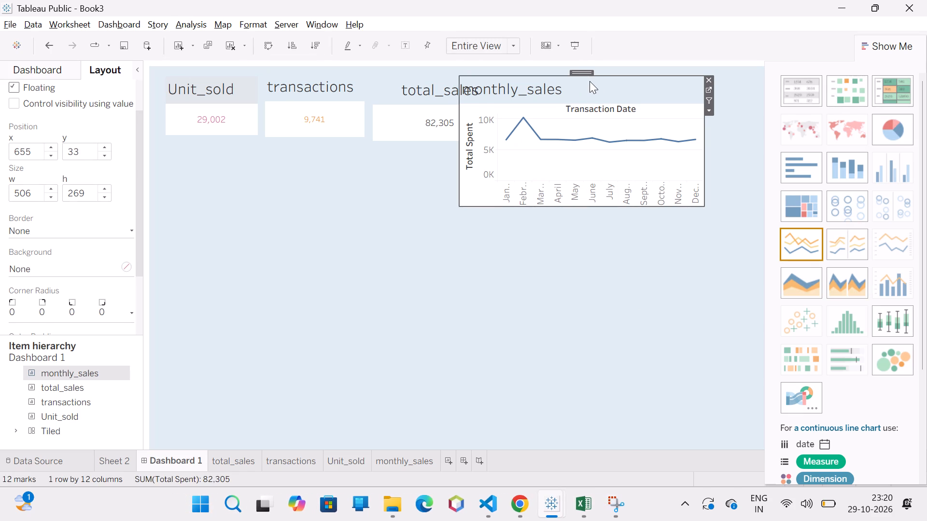
{"action": "left_click_drag", "start_coordinate": [596, 87], "coordinate": [537, 203]}
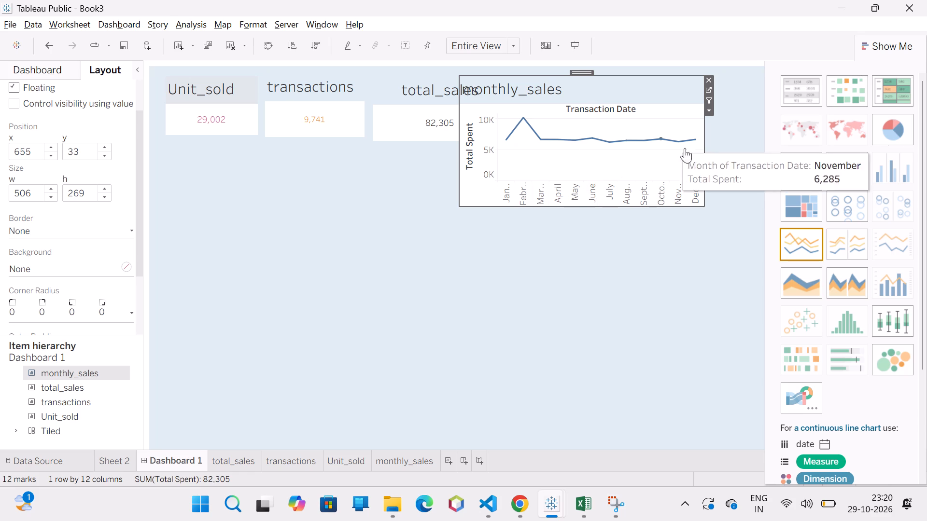
{"action": "left_click_drag", "start_coordinate": [677, 167], "coordinate": [619, 204]}
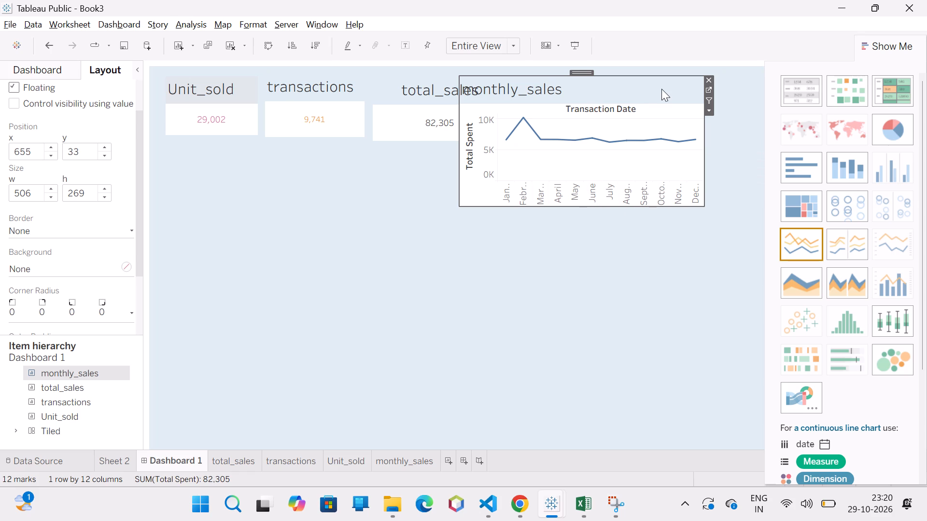
{"action": "left_click_drag", "start_coordinate": [662, 89], "coordinate": [626, 104]}
{"action": "left_click_drag", "start_coordinate": [574, 72], "coordinate": [570, 82]}
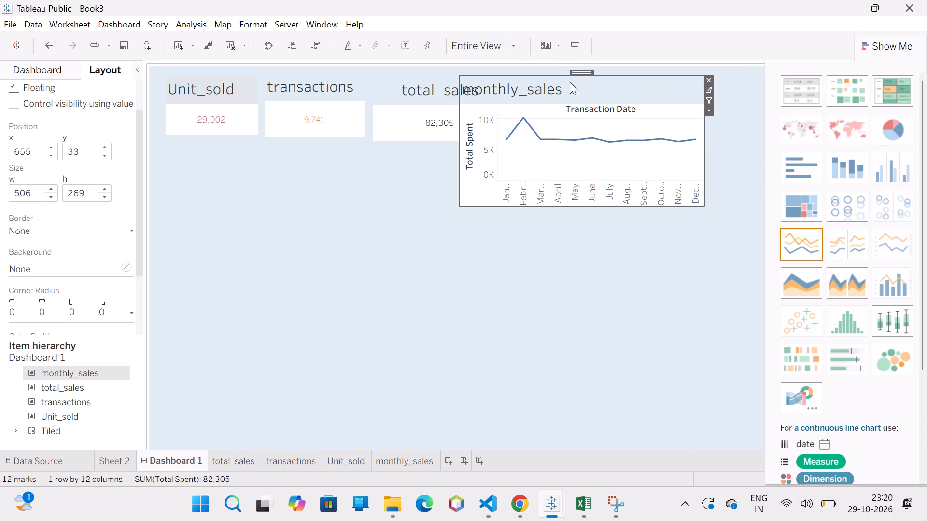
{"action": "left_click_drag", "start_coordinate": [570, 82], "coordinate": [276, 142]}
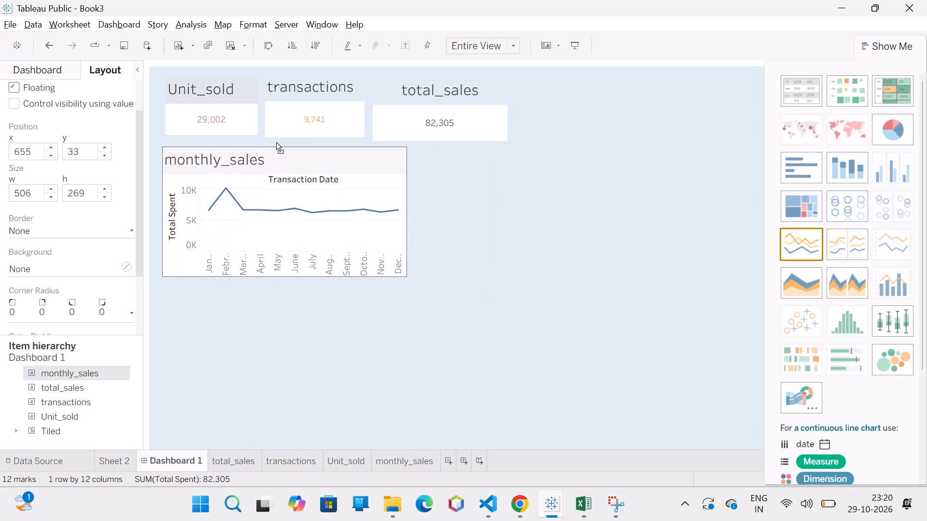
{"action": "left_click_drag", "start_coordinate": [276, 142], "coordinate": [282, 142]}
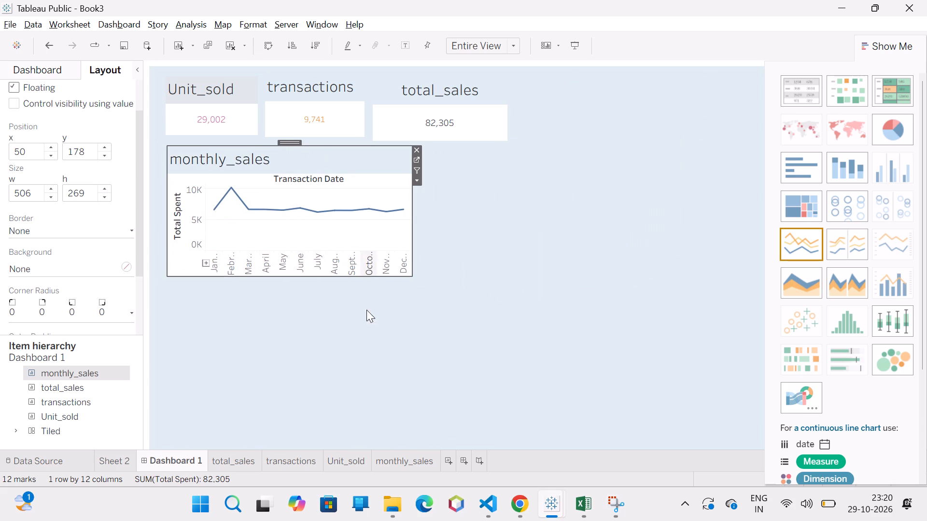
{"action": "left_click", "coordinate": [365, 330]}
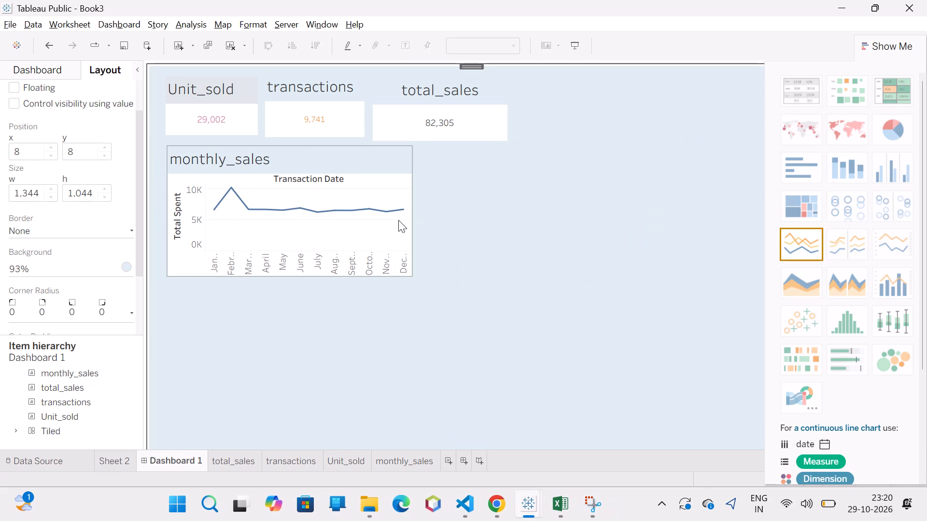
Enlarge the monthly_sales chart on the dashboard to about 545 wide by 344 high.
{"action": "left_click", "coordinate": [391, 224]}
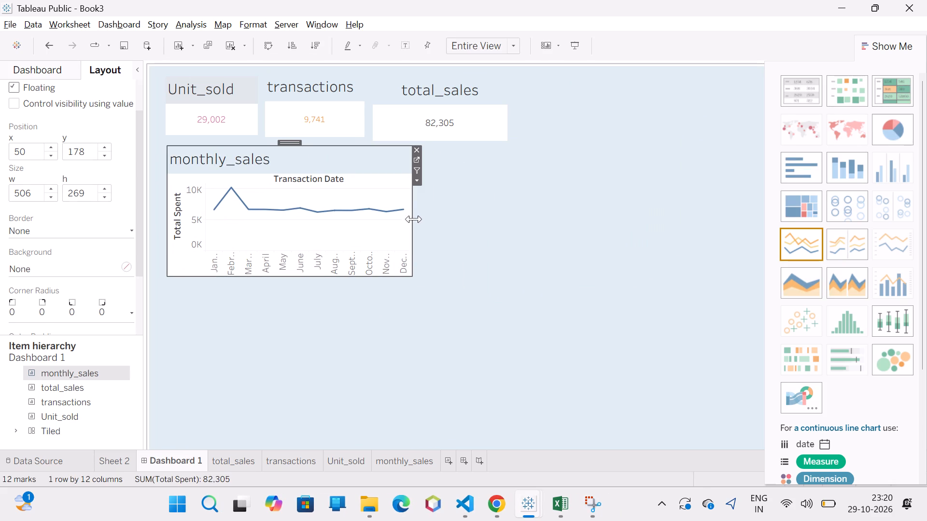
{"action": "left_click_drag", "start_coordinate": [414, 219], "coordinate": [431, 220]}
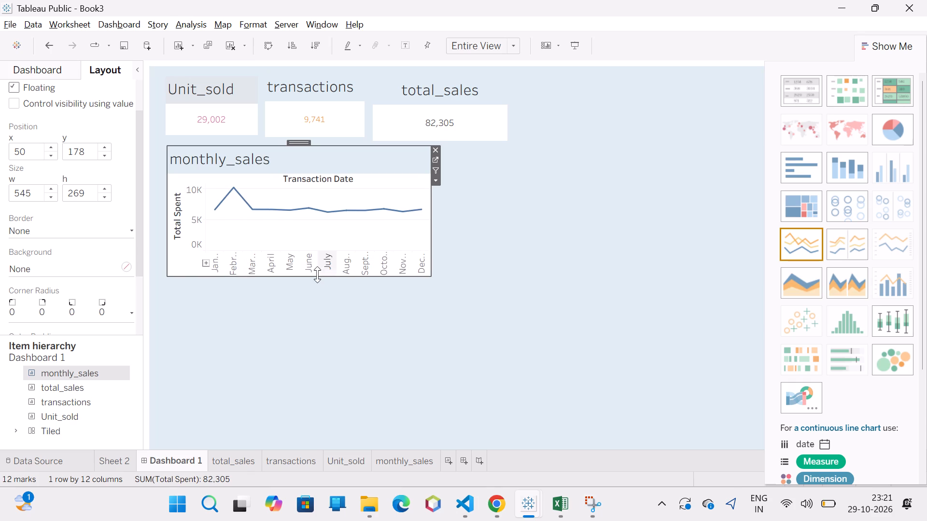
{"action": "left_click_drag", "start_coordinate": [317, 275], "coordinate": [307, 312]}
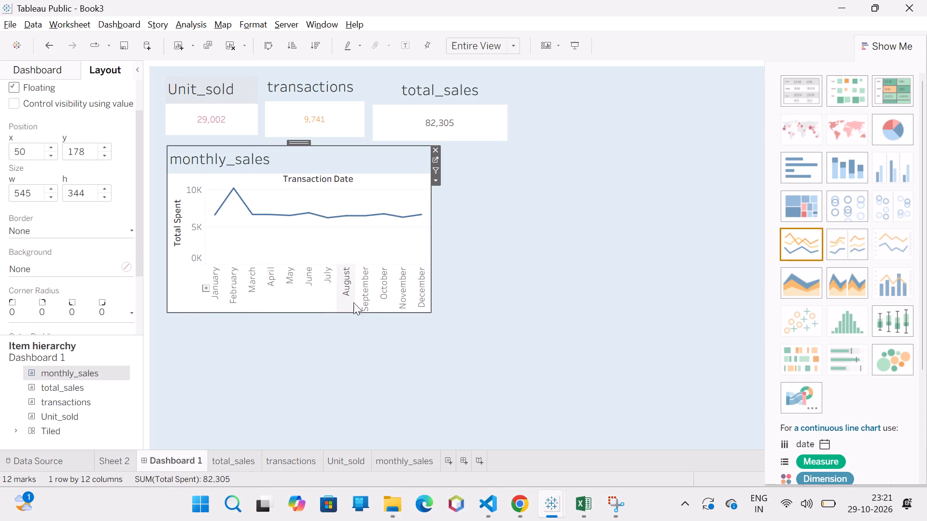
{"action": "left_click", "coordinate": [336, 345]}
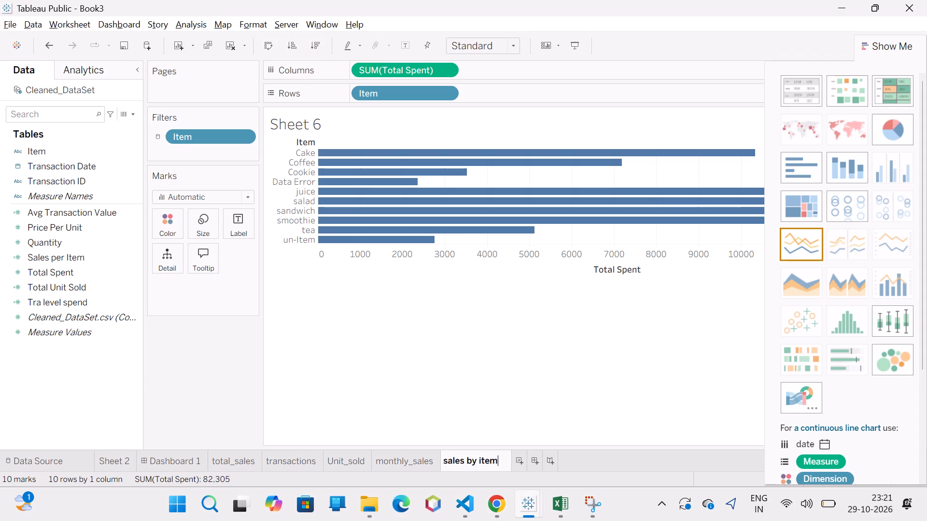
{"action": "left_click", "coordinate": [549, 417]}
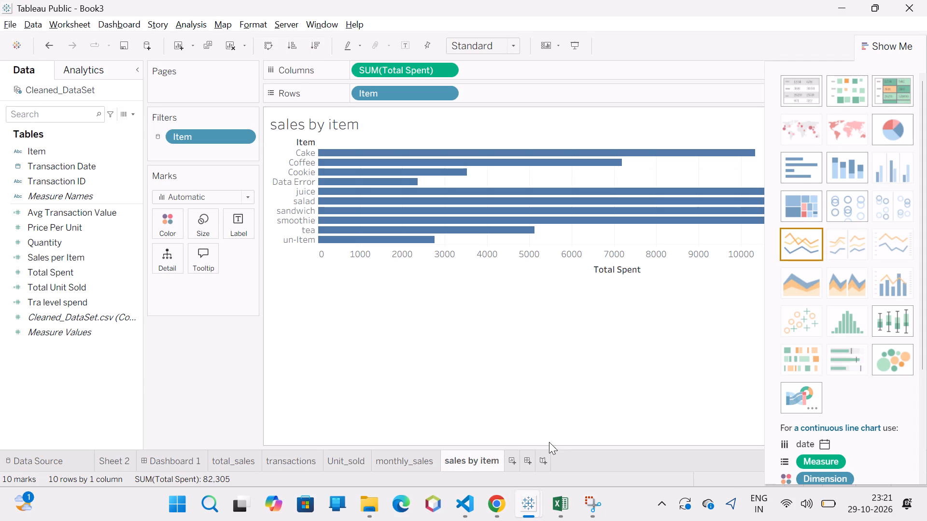
Add the sales by item sheet to Dashboard 1 and make it a floating object.
{"action": "left_click", "coordinate": [171, 463]}
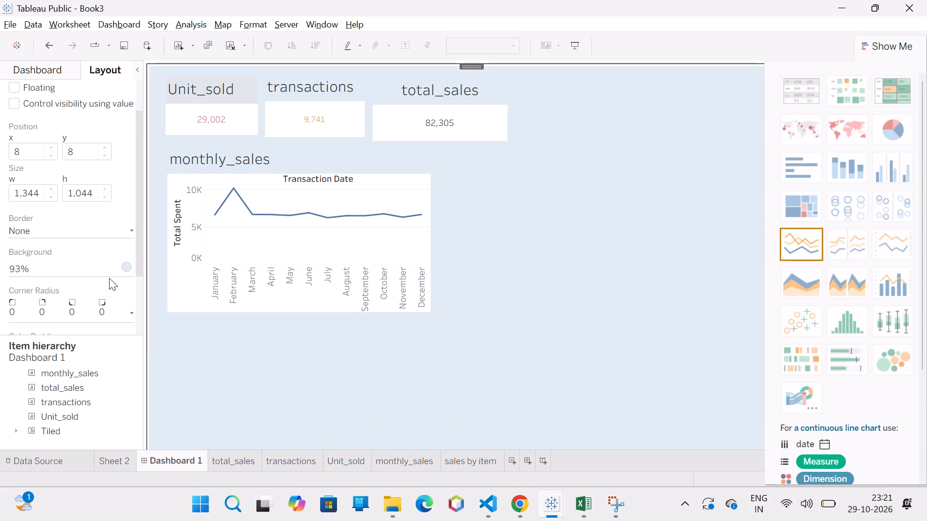
{"action": "left_click", "coordinate": [32, 71]}
{"action": "scroll", "coordinate": [42, 246], "scroll_direction": "down", "scroll_amount": 1}
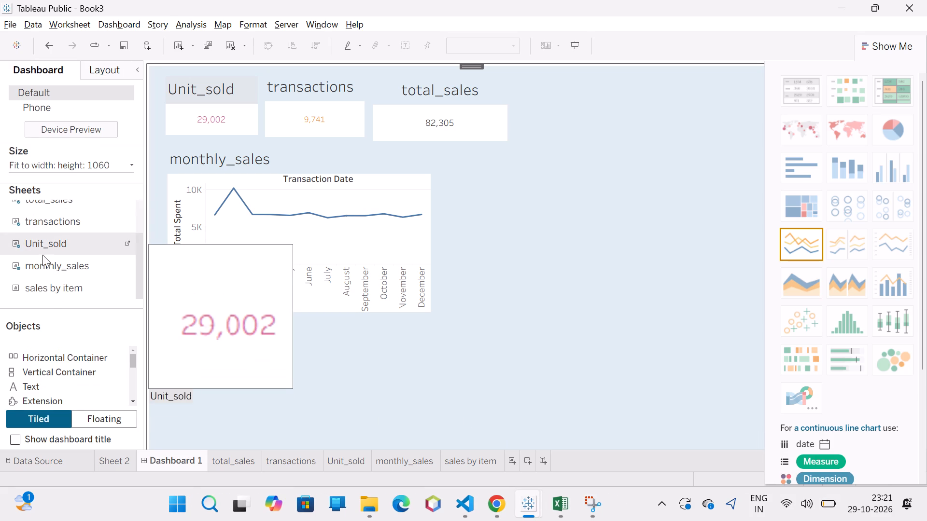
{"action": "left_click", "coordinate": [47, 289]}
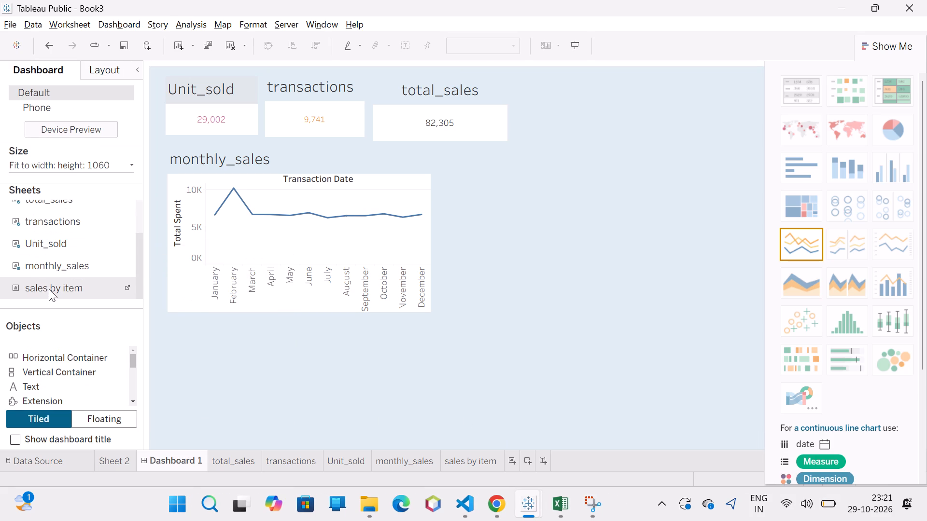
{"action": "double_click", "coordinate": [87, 282]}
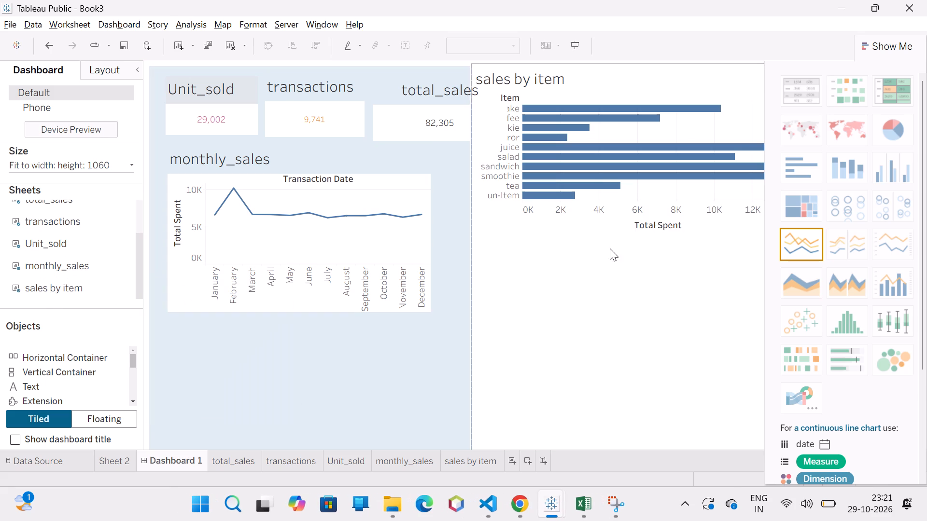
{"action": "left_click", "coordinate": [620, 261]}
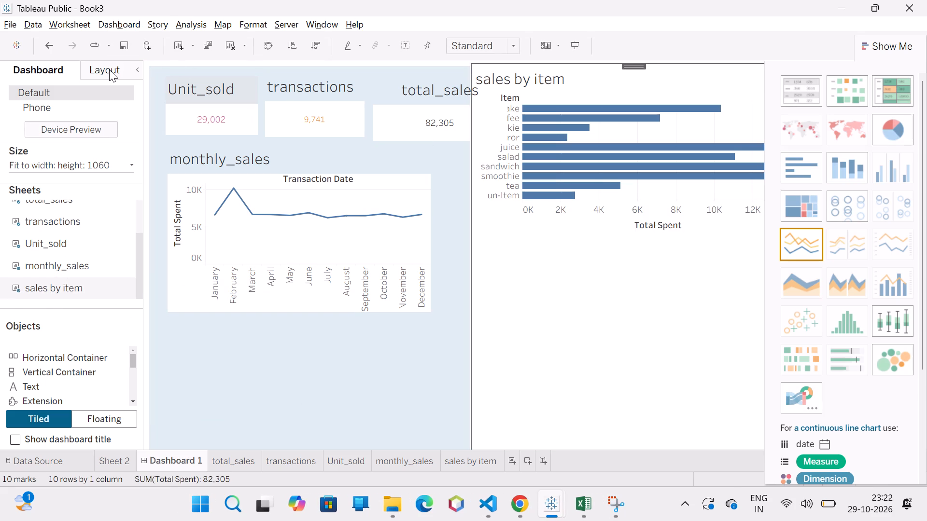
{"action": "left_click", "coordinate": [109, 69]}
{"action": "left_click", "coordinate": [17, 90]}
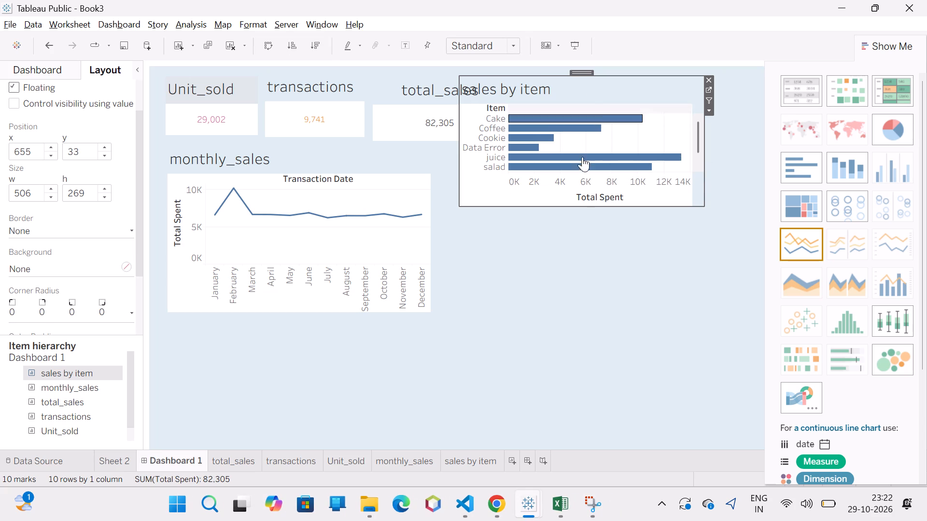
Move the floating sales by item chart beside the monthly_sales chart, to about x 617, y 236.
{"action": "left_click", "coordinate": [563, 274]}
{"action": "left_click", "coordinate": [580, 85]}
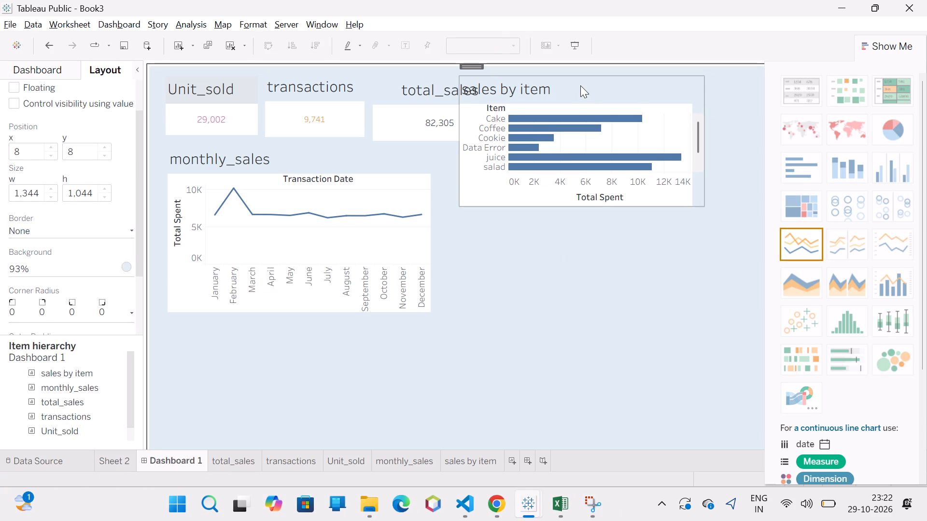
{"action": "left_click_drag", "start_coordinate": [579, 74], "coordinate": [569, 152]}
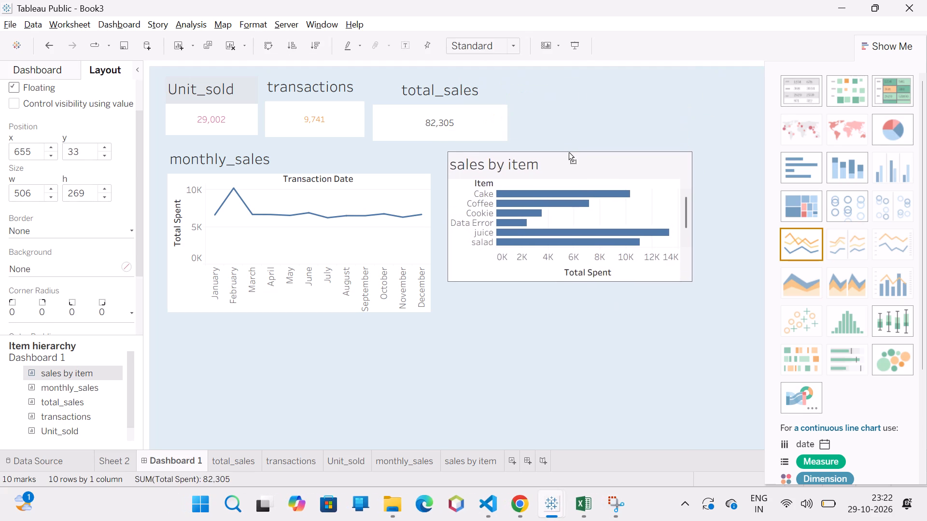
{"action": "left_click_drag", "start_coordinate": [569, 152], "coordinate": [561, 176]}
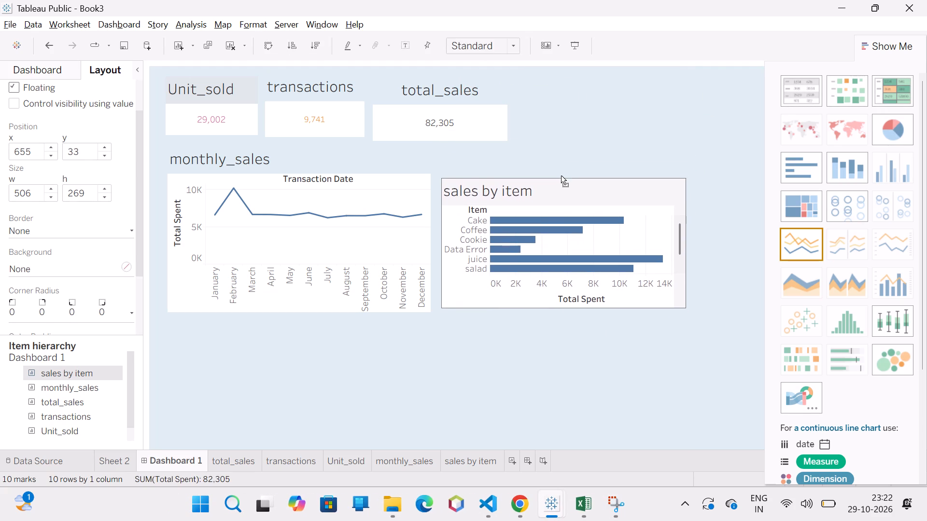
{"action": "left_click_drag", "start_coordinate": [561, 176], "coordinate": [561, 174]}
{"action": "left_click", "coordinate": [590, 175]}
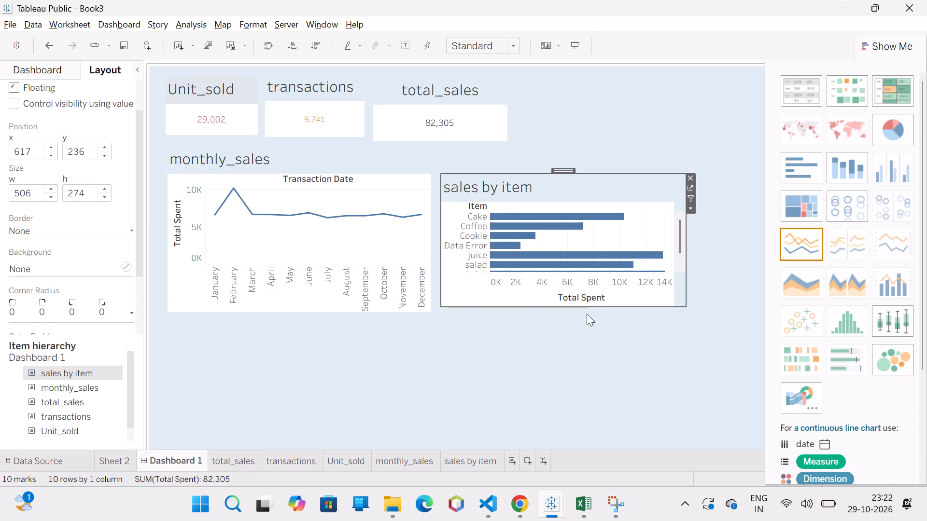
Enlarge the sales by item chart on the dashboard to about 578 wide by 517 high.
{"action": "left_click", "coordinate": [582, 304]}
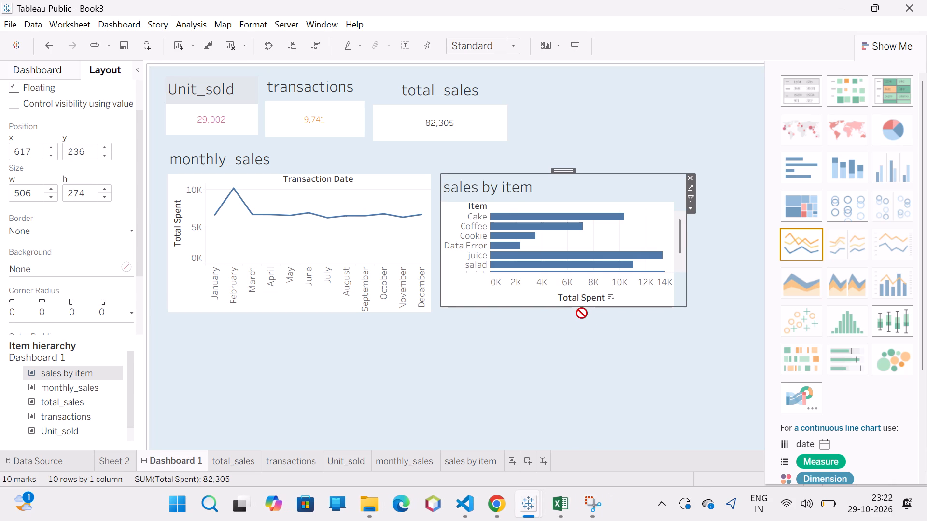
{"action": "left_click_drag", "start_coordinate": [471, 306], "coordinate": [471, 316]}
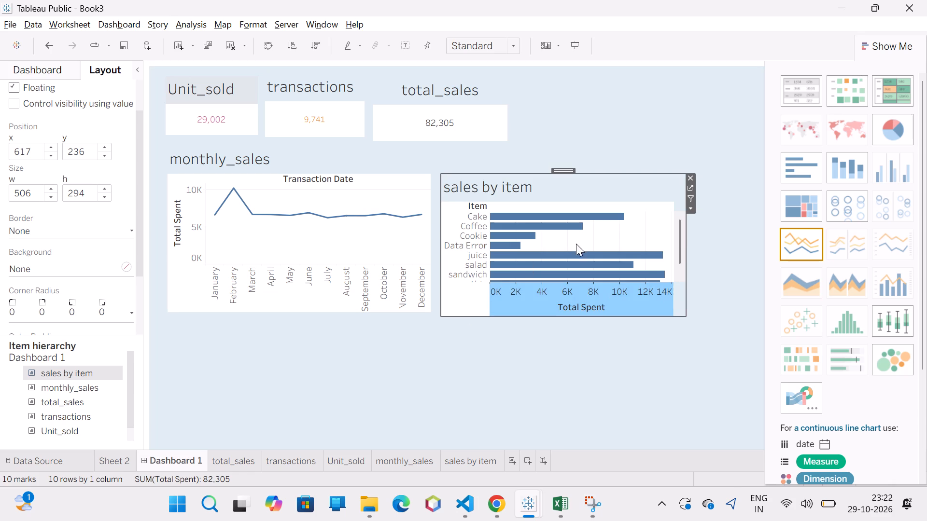
{"action": "left_click_drag", "start_coordinate": [687, 238], "coordinate": [720, 236]}
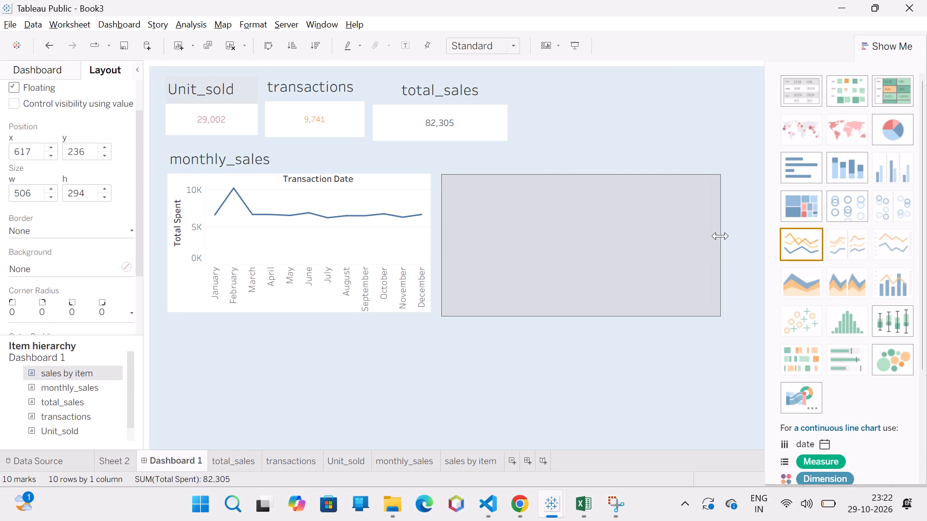
{"action": "left_click_drag", "start_coordinate": [475, 317], "coordinate": [486, 387]}
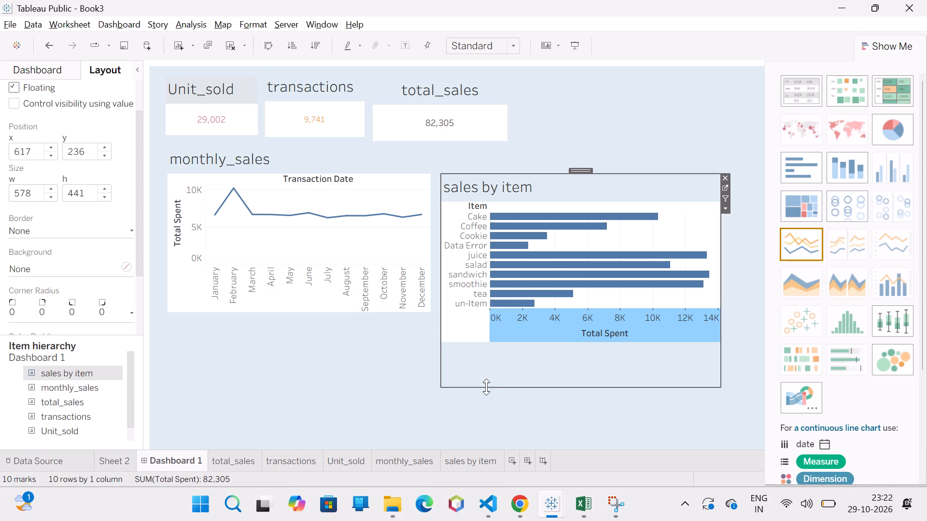
{"action": "left_click_drag", "start_coordinate": [483, 389], "coordinate": [485, 424]}
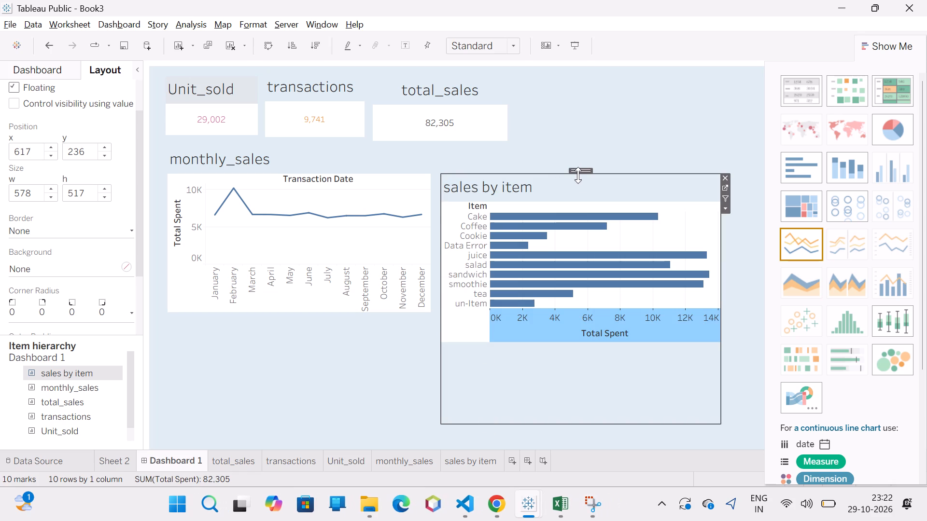
Move the sales by item chart up beside the total_sales card, to about x 764, y 46.
{"action": "left_click_drag", "start_coordinate": [581, 185], "coordinate": [590, 170]}
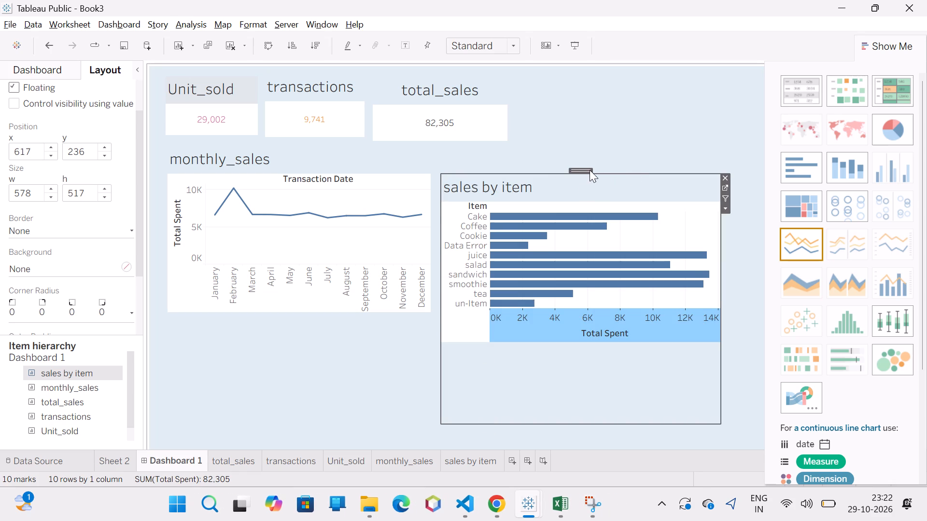
{"action": "left_click_drag", "start_coordinate": [590, 170], "coordinate": [584, 170]}
{"action": "left_click", "coordinate": [584, 170]}
{"action": "left_click_drag", "start_coordinate": [578, 170], "coordinate": [650, 87]}
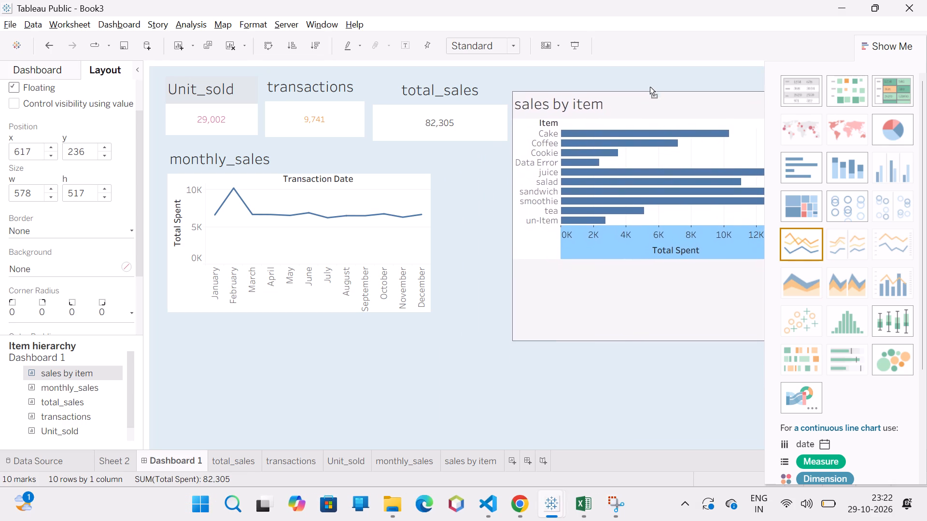
{"action": "left_click_drag", "start_coordinate": [650, 87], "coordinate": [649, 78]}
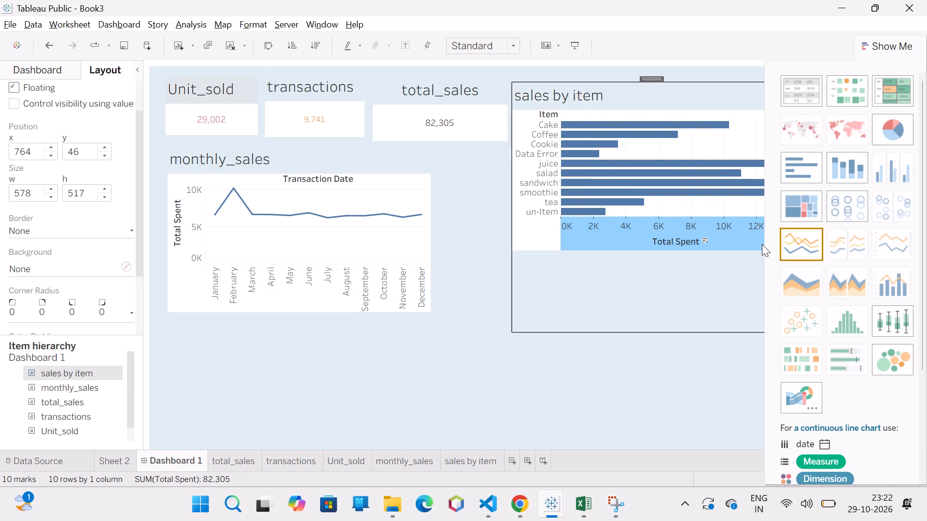
Hide the Show Me chart suggestions and reduce the sales by item chart's height to about 402.
{"action": "left_click_drag", "start_coordinate": [765, 246], "coordinate": [788, 246]}
{"action": "left_click", "coordinate": [876, 47]}
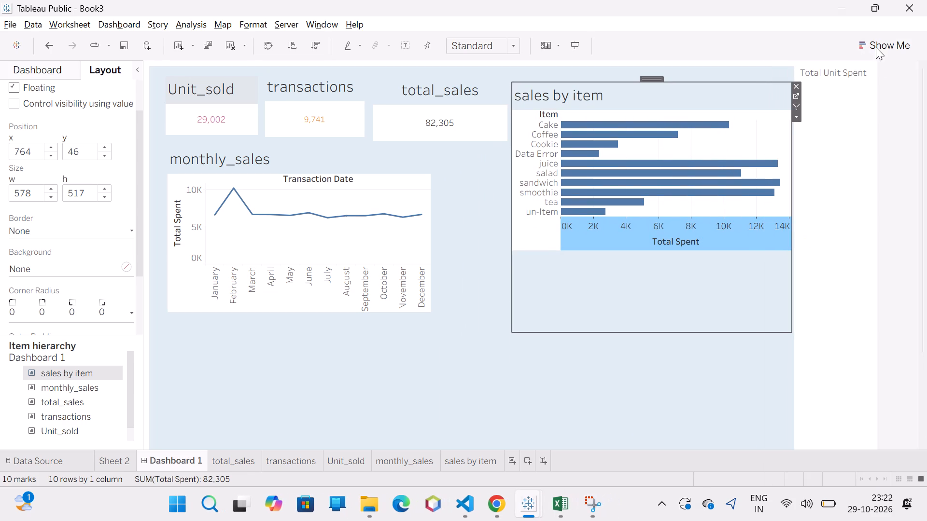
{"action": "left_click", "coordinate": [750, 398]}
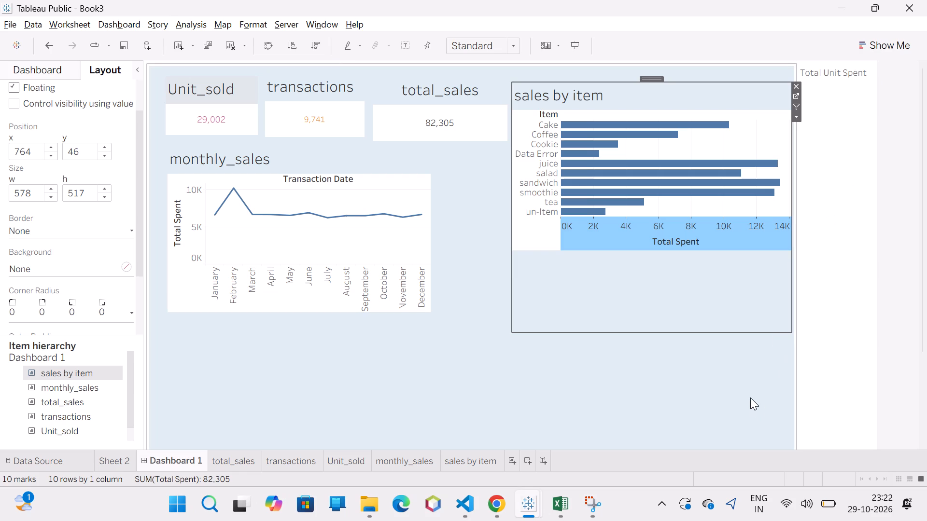
{"action": "left_click", "coordinate": [697, 263]}
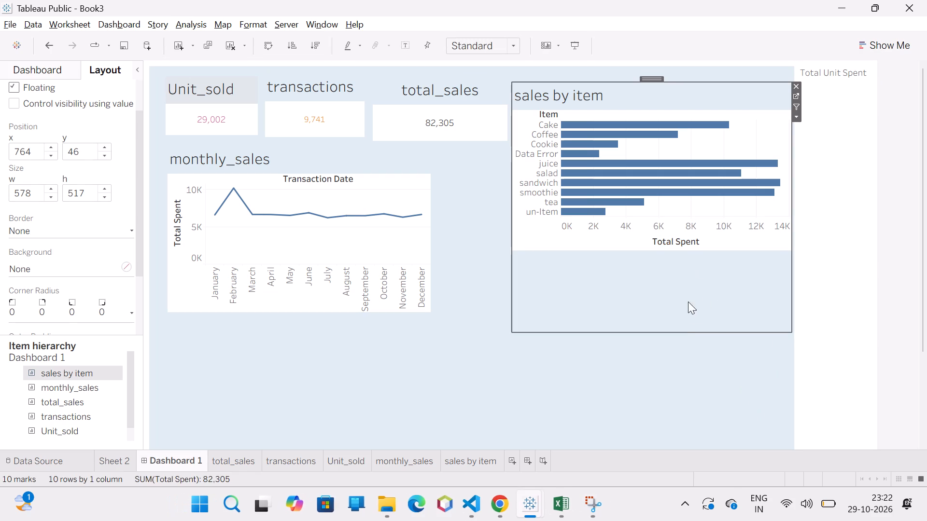
{"action": "left_click_drag", "start_coordinate": [676, 331], "coordinate": [668, 276]}
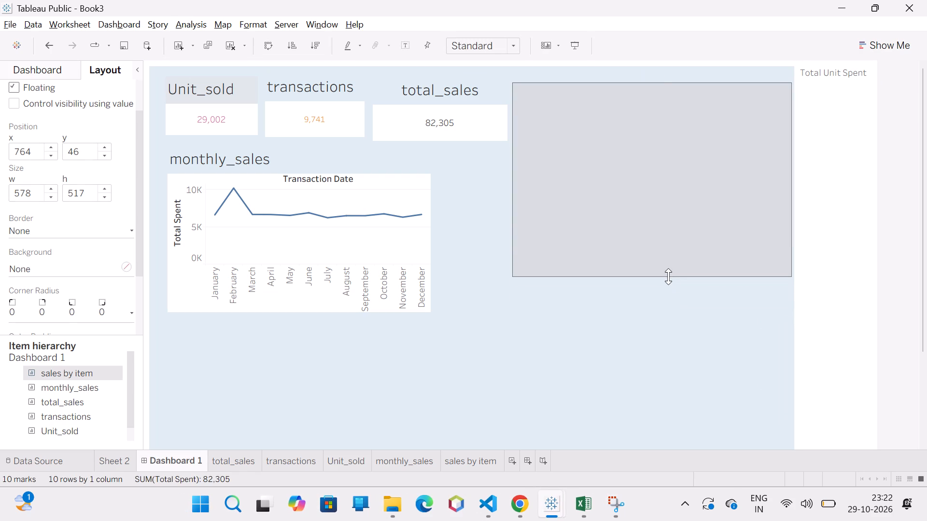
{"action": "left_click", "coordinate": [585, 350]}
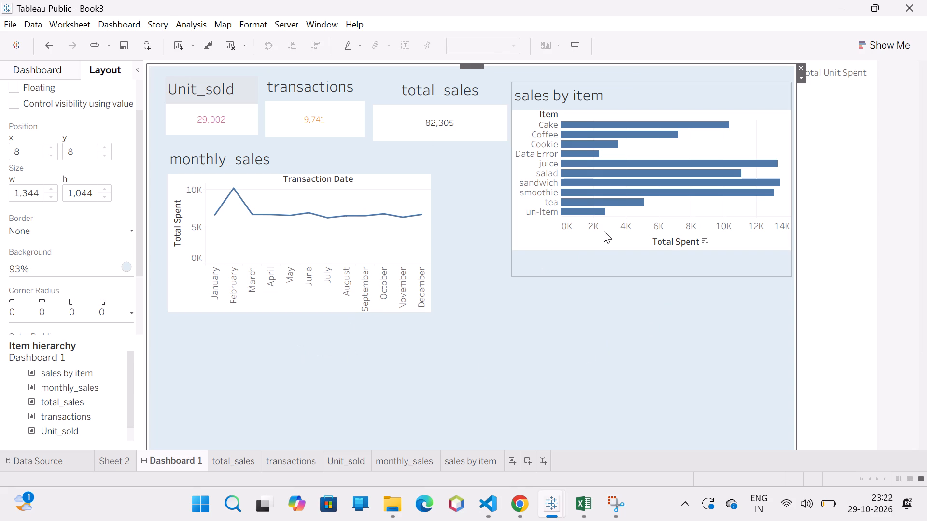
Nudge the sales by item chart slightly upward, to about x 766, y 41.
{"action": "left_click_drag", "start_coordinate": [609, 210], "coordinate": [619, 198]}
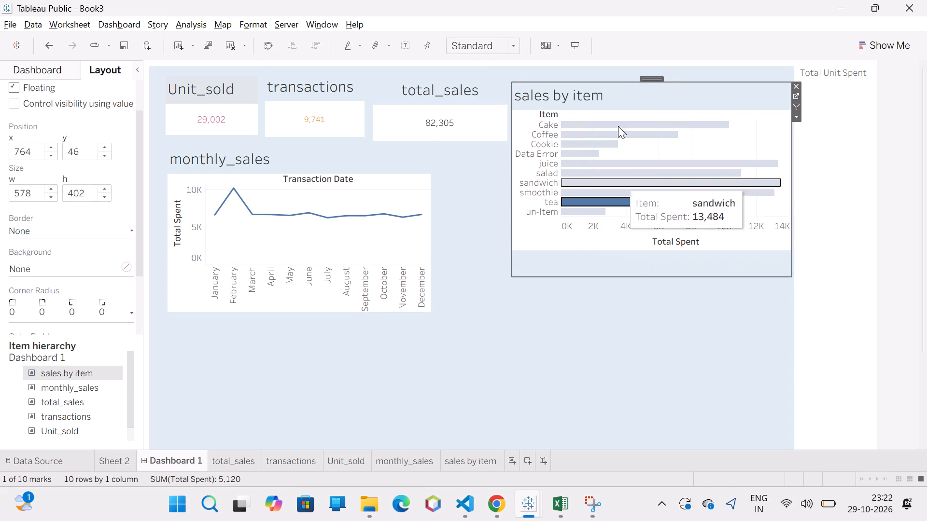
{"action": "left_click", "coordinate": [652, 77]}
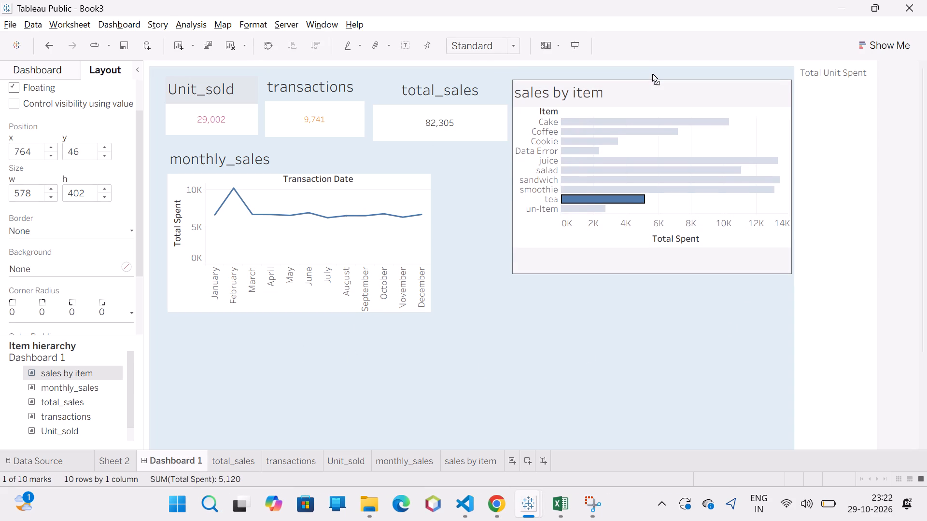
Examine individual item bars in the sales by item chart and individual months in the monthly_sales chart by highlighting them.
{"action": "left_click", "coordinate": [614, 174]}
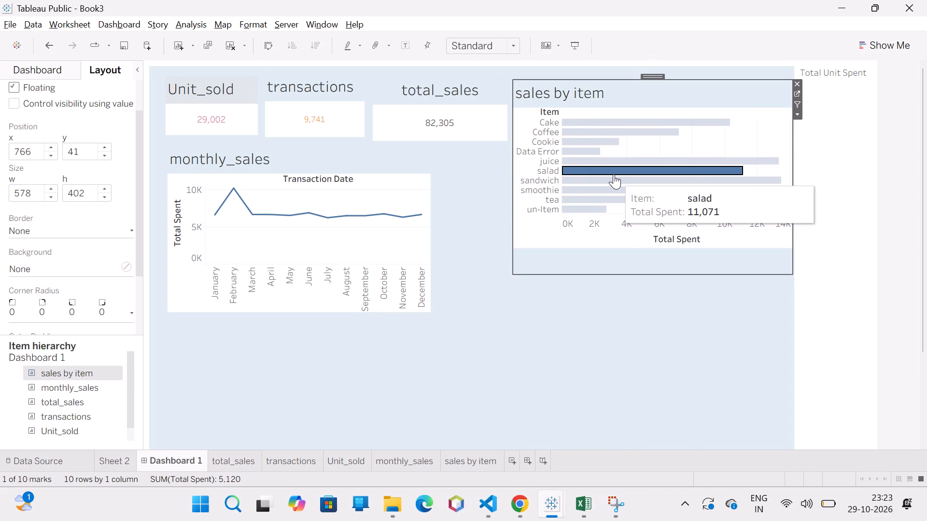
{"action": "left_click", "coordinate": [606, 192]}
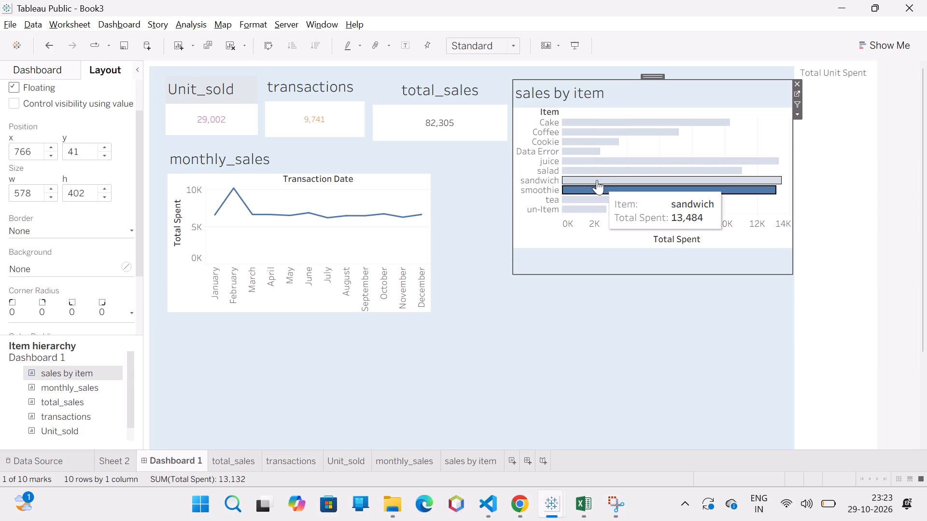
{"action": "left_click", "coordinate": [597, 180]}
{"action": "double_click", "coordinate": [594, 185]}
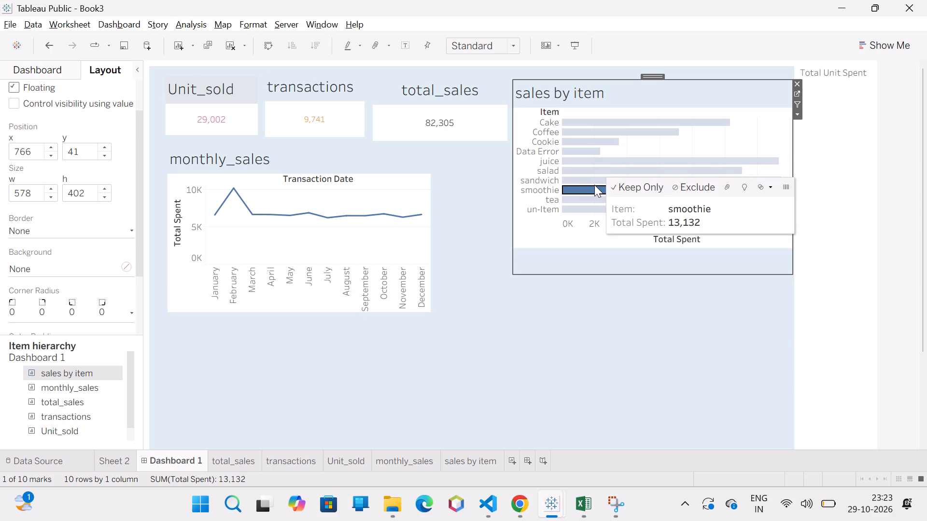
{"action": "double_click", "coordinate": [594, 185]}
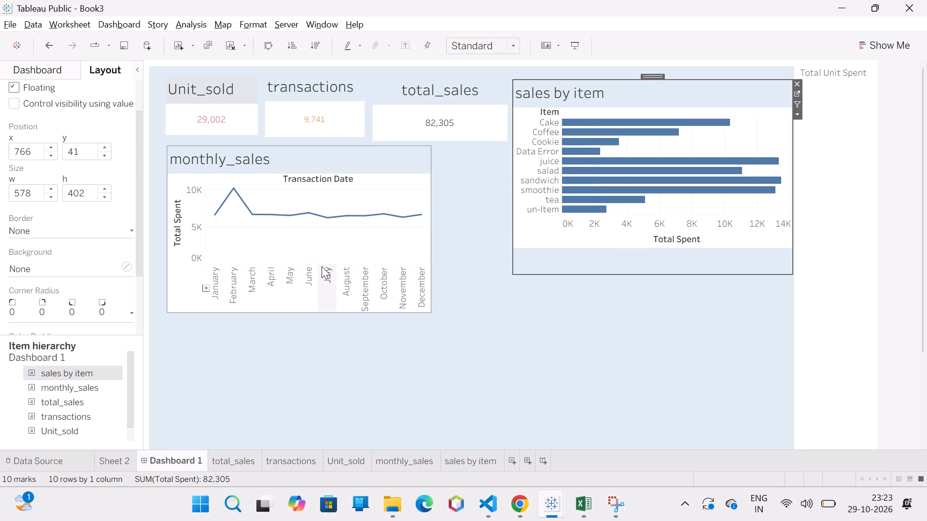
{"action": "left_click", "coordinate": [322, 266]}
{"action": "left_click", "coordinate": [347, 269]}
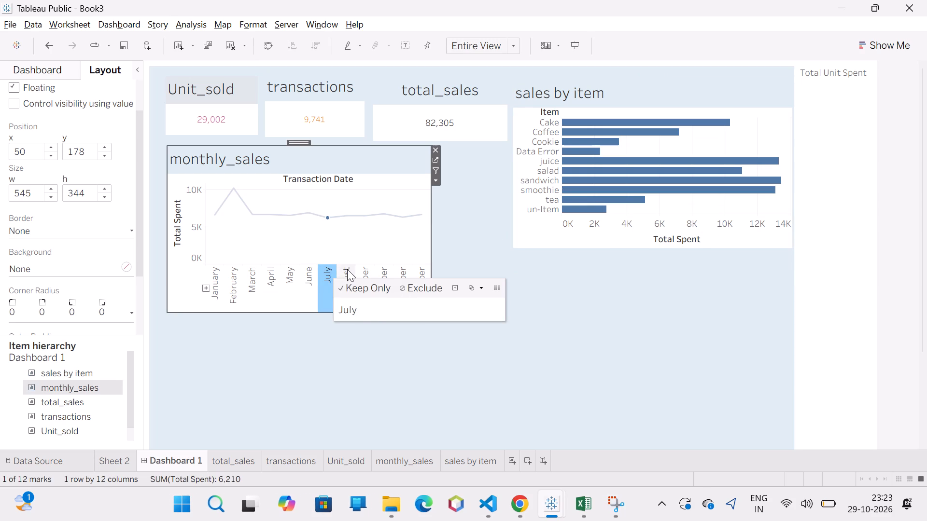
{"action": "left_click", "coordinate": [358, 270]}
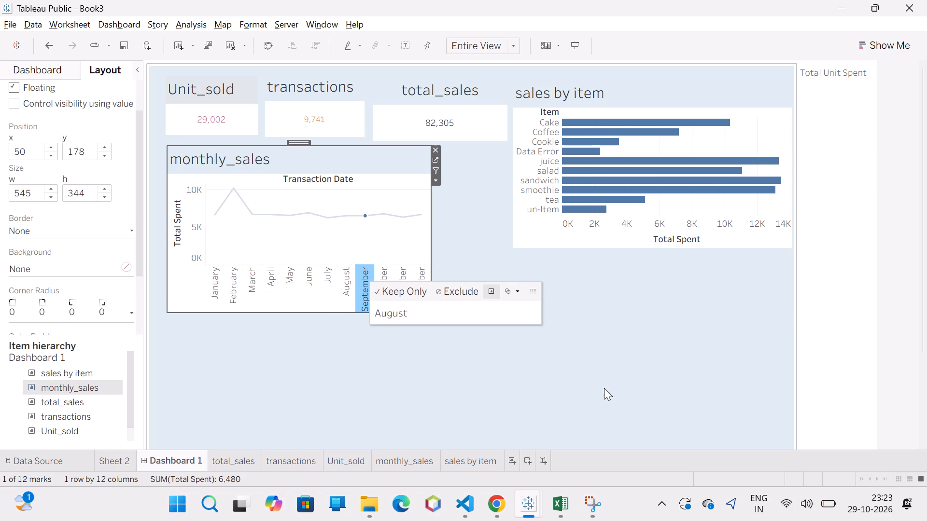
{"action": "left_click", "coordinate": [604, 388]}
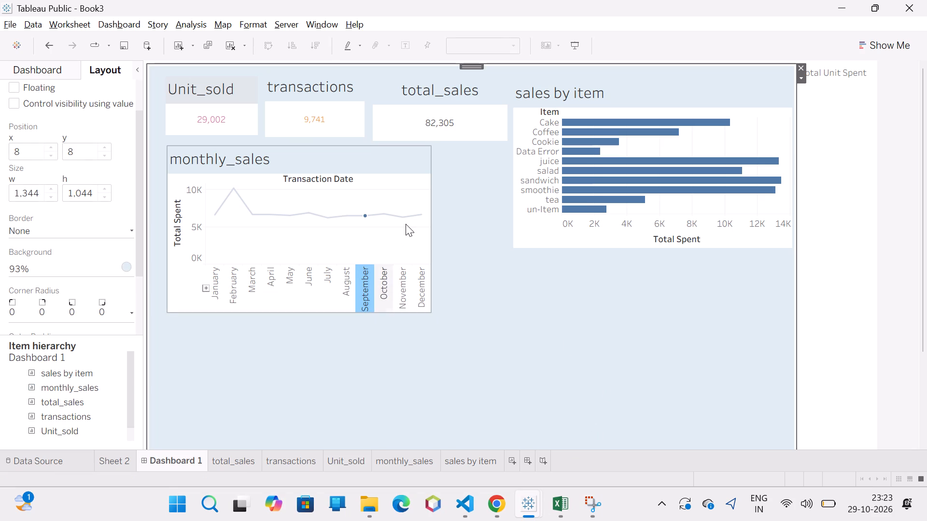
{"action": "left_click", "coordinate": [592, 144]}
{"action": "double_click", "coordinate": [592, 144]}
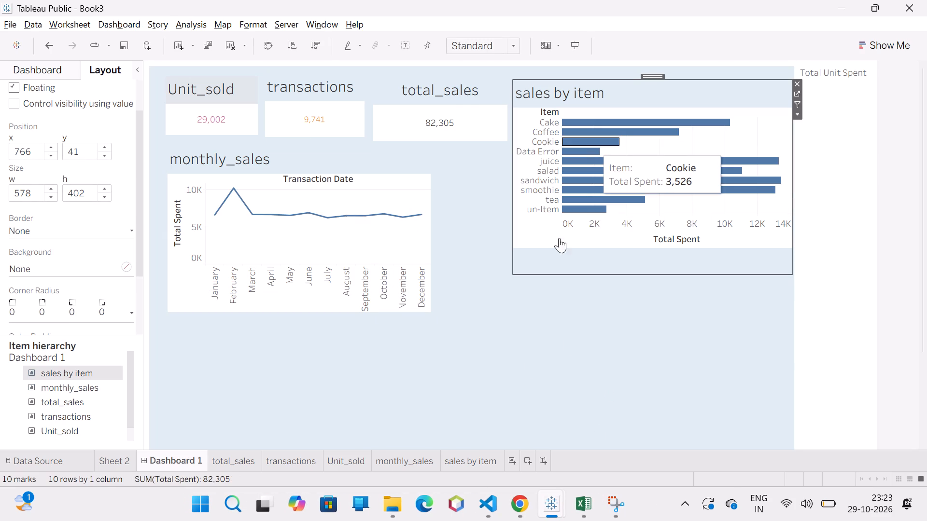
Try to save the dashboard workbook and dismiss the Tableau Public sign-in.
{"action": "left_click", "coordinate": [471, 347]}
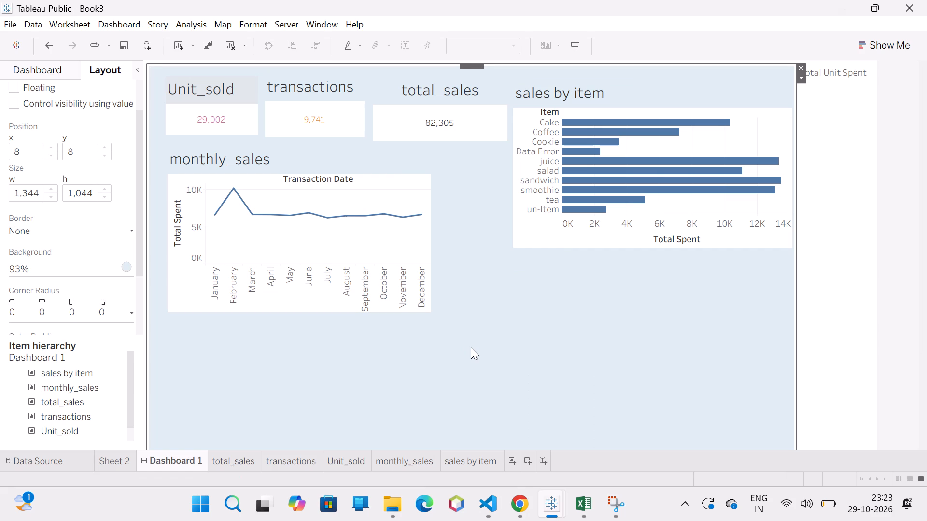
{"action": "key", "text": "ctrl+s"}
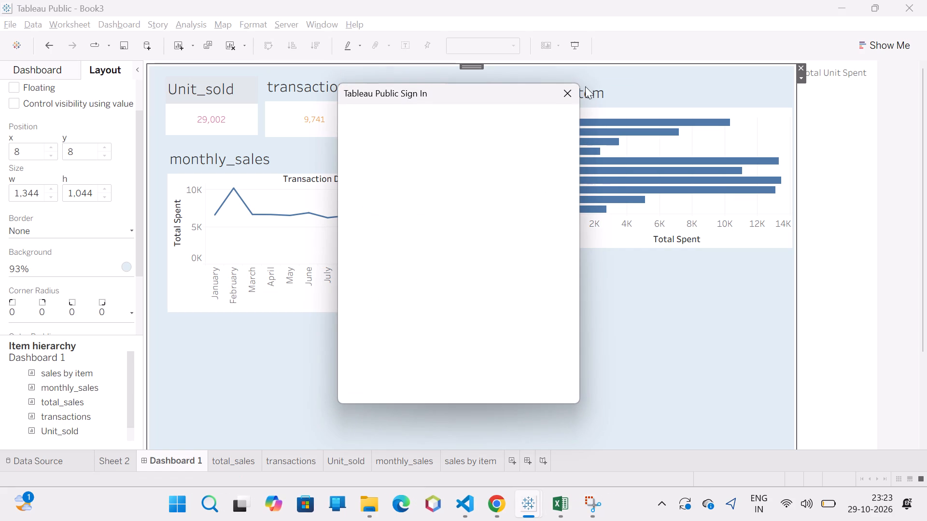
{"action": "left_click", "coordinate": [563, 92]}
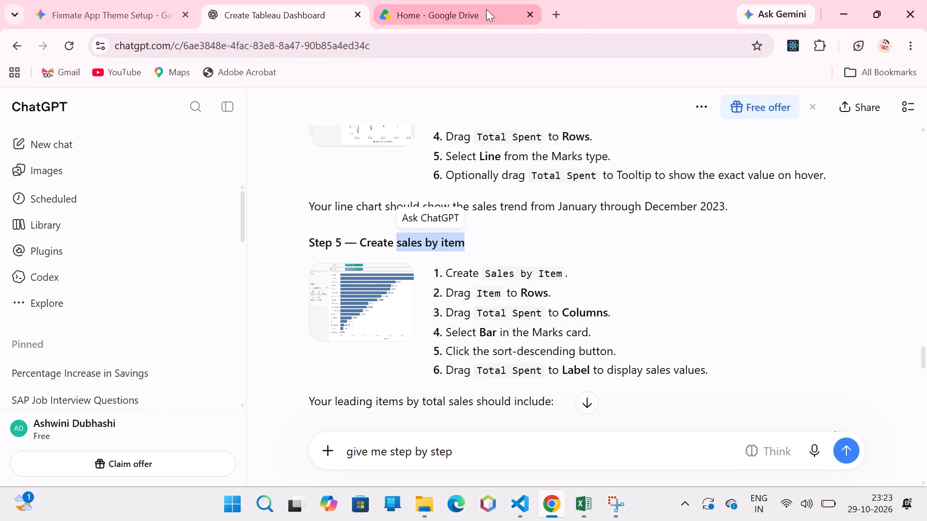
In Google Drive in Chrome, open 32DEPract2.xlsx from folder 232 of A2 Batch in the shared DE_AI&DS(B div)_B.Tech folder.
{"action": "double_click", "coordinate": [356, 320]}
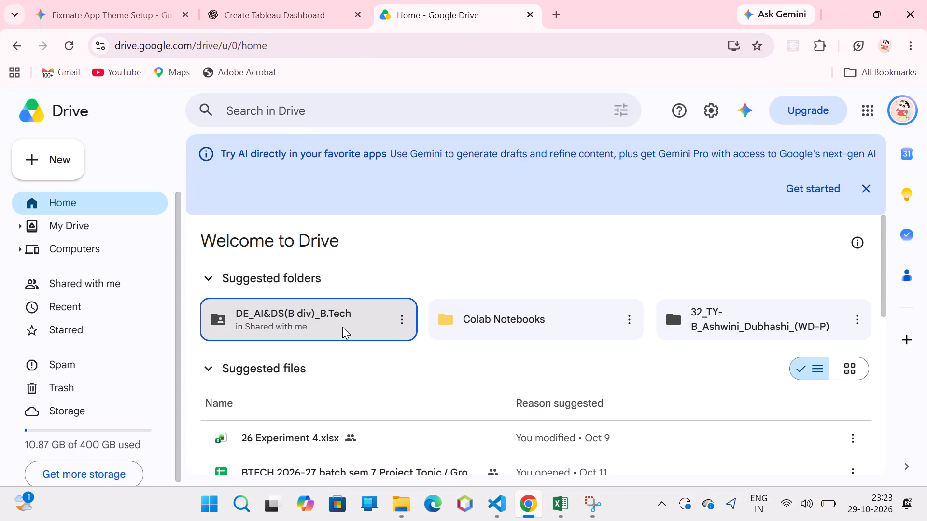
{"action": "double_click", "coordinate": [307, 316]}
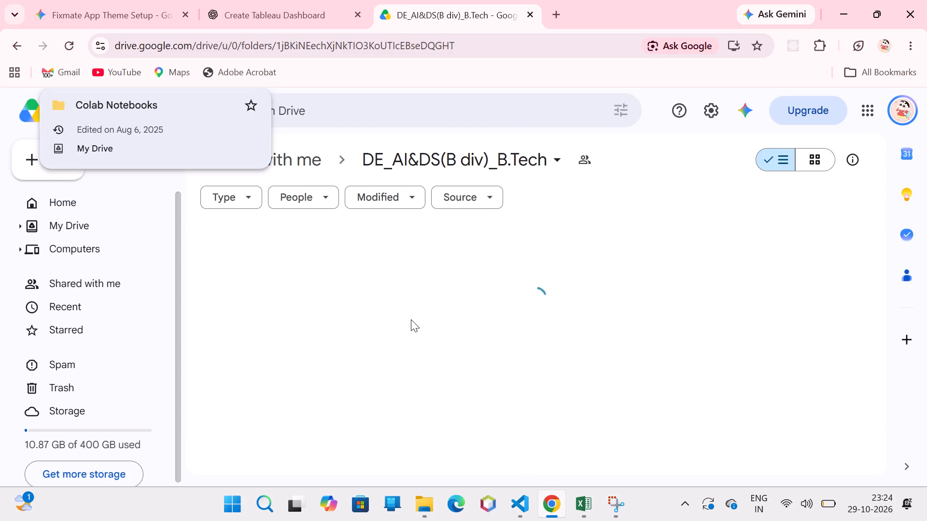
{"action": "scroll", "coordinate": [411, 325], "scroll_direction": "down", "scroll_amount": 1}
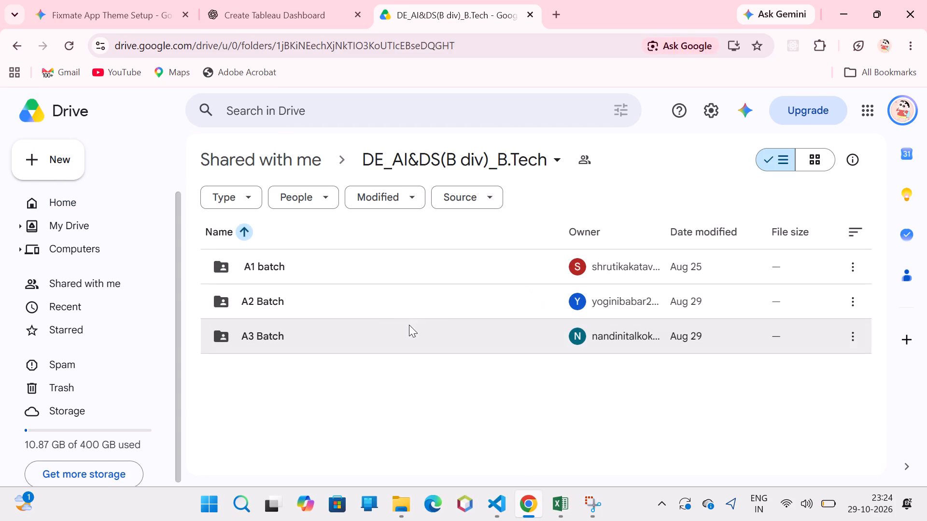
{"action": "double_click", "coordinate": [325, 297]}
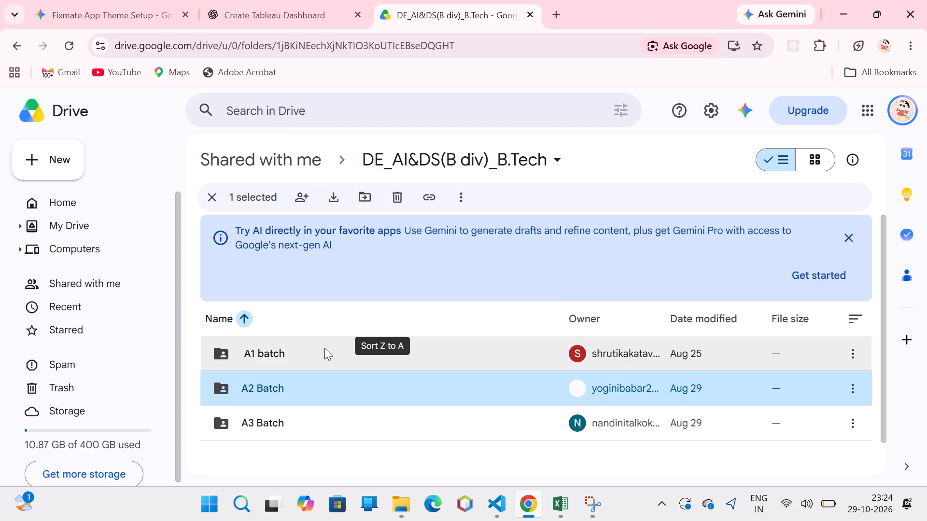
{"action": "double_click", "coordinate": [267, 387]}
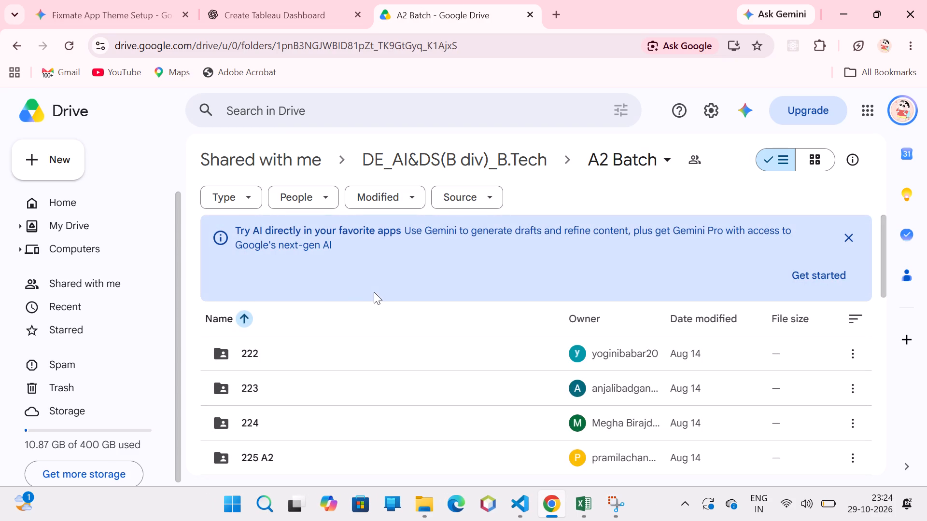
{"action": "scroll", "coordinate": [319, 369], "scroll_direction": "down", "scroll_amount": 1}
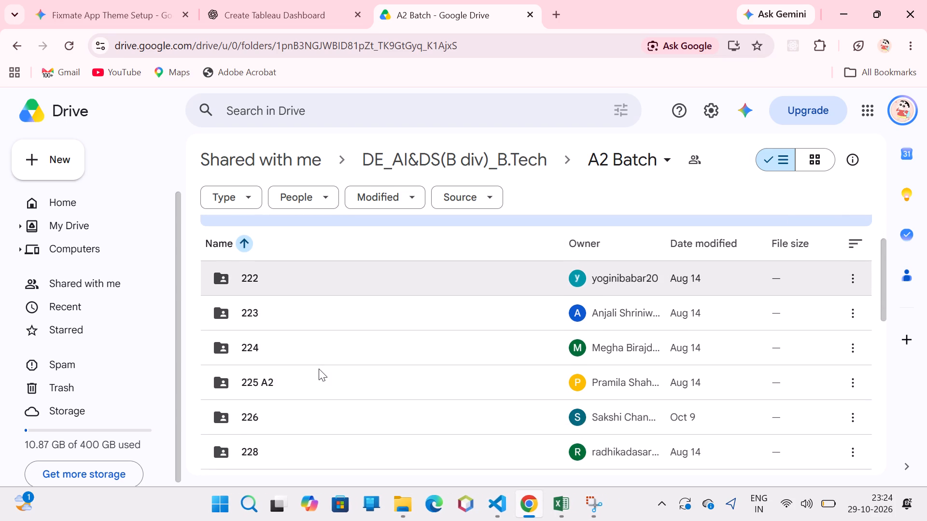
{"action": "scroll", "coordinate": [319, 369], "scroll_direction": "down", "scroll_amount": 3}
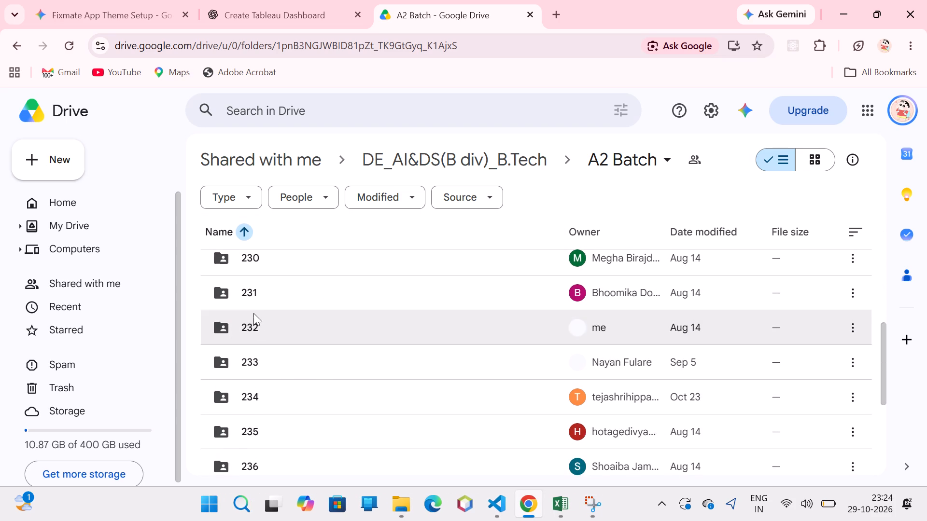
{"action": "double_click", "coordinate": [255, 325]}
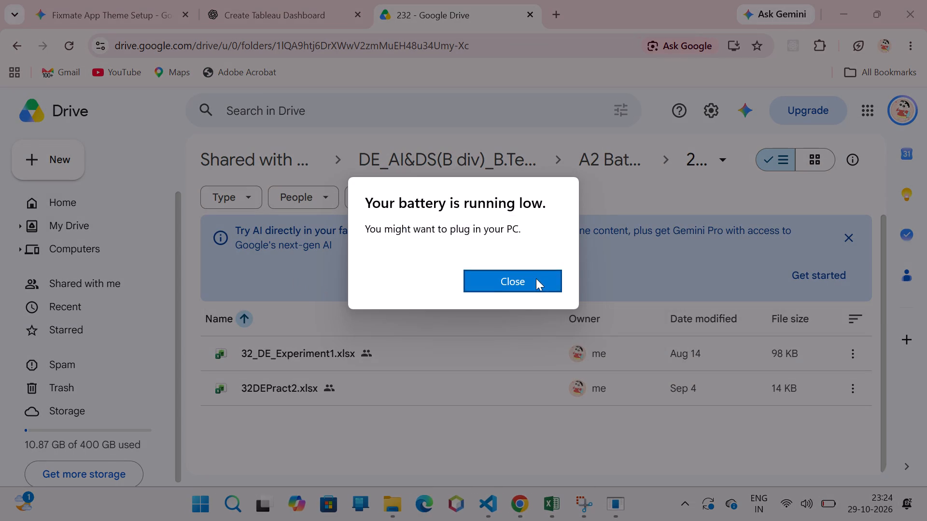
{"action": "left_click", "coordinate": [536, 279]}
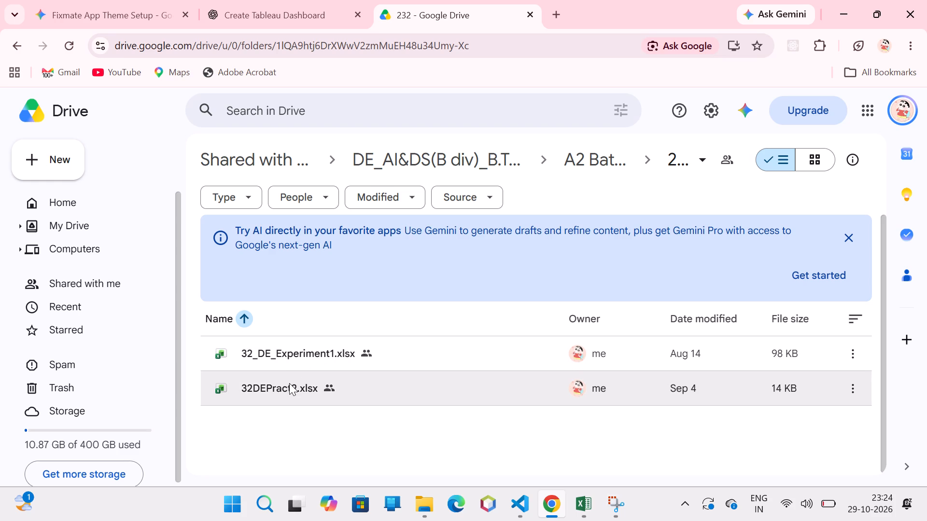
{"action": "double_click", "coordinate": [283, 387]}
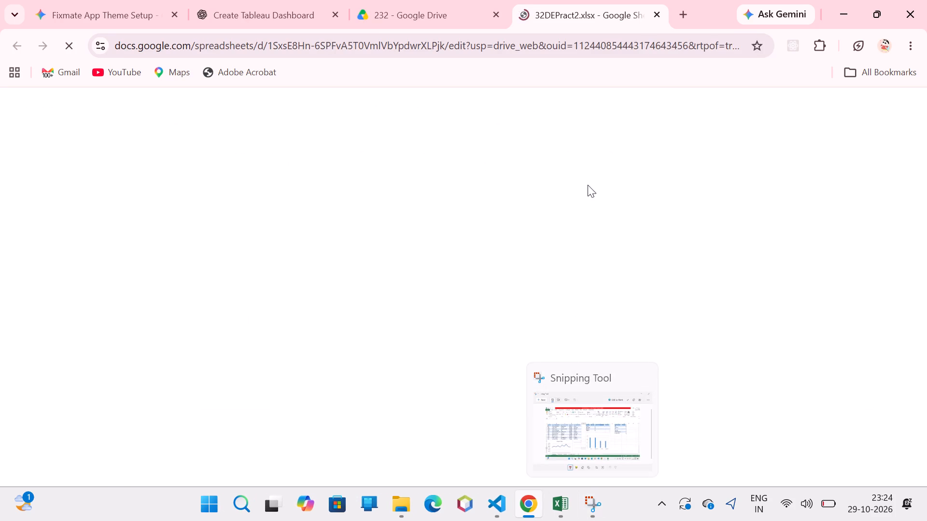
Close the open Chrome, File Explorer, Excel, Snipping Tool and Visual Studio Code windows.
{"action": "left_click", "coordinate": [926, 0]}
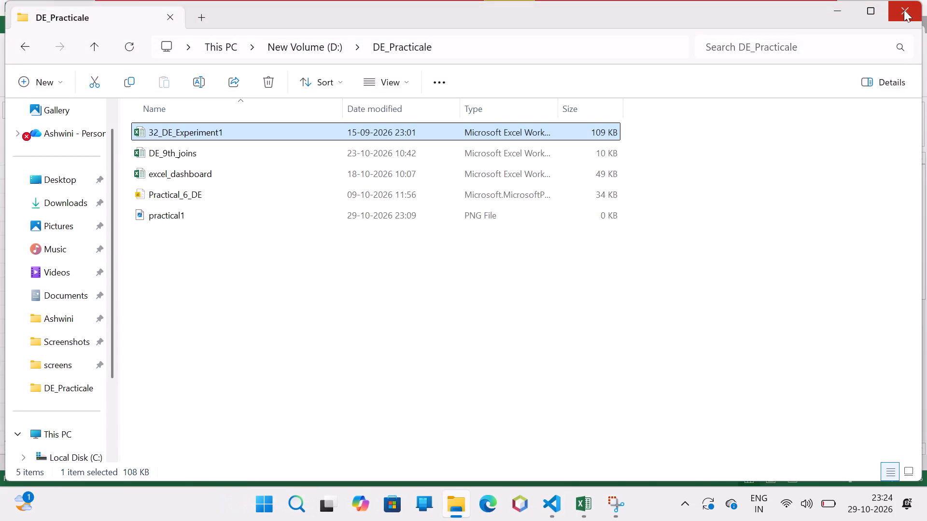
{"action": "left_click", "coordinate": [904, 9]}
{"action": "left_click", "coordinate": [925, 5]}
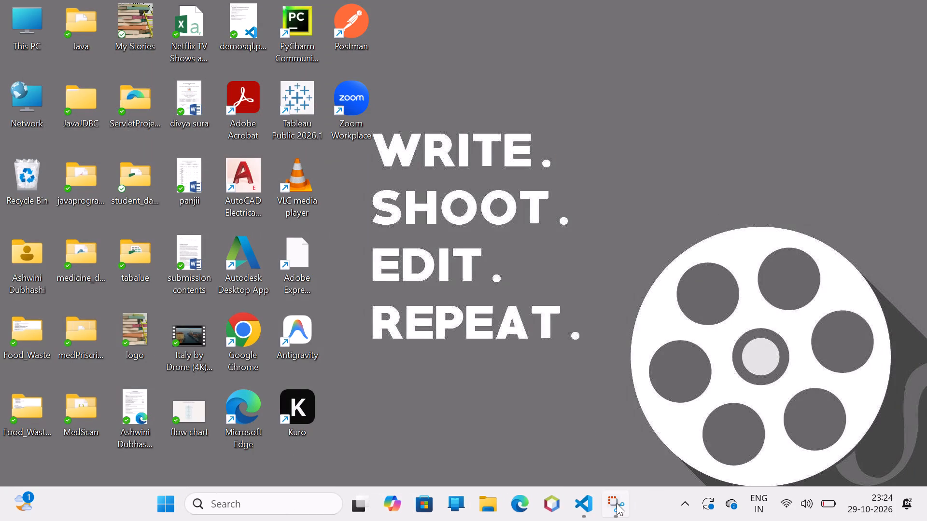
{"action": "left_click", "coordinate": [617, 503]}
{"action": "left_click", "coordinate": [835, 178]}
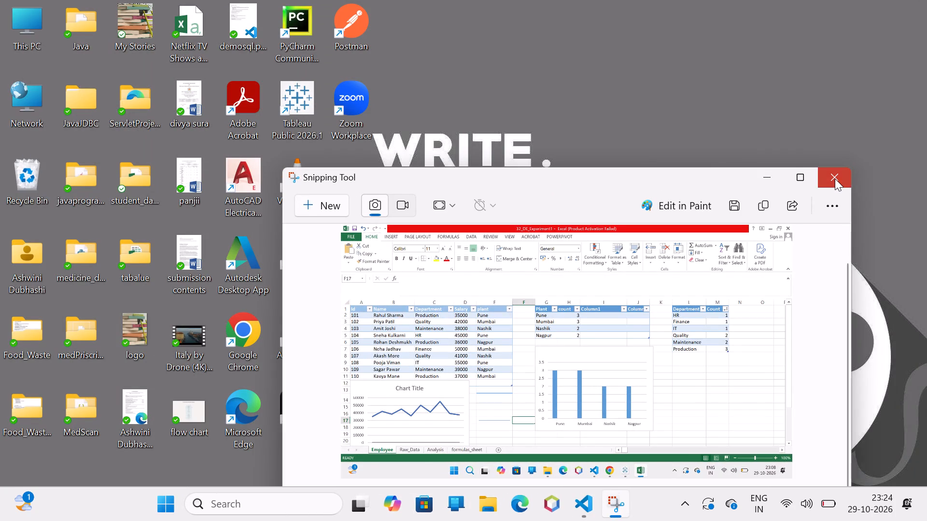
{"action": "left_click", "coordinate": [620, 519]}
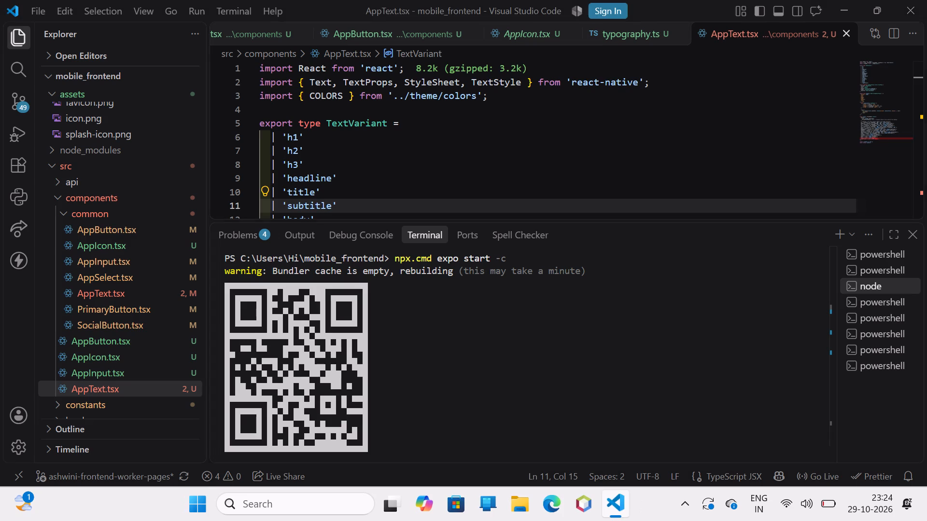
{"action": "left_click", "coordinate": [926, 0]}
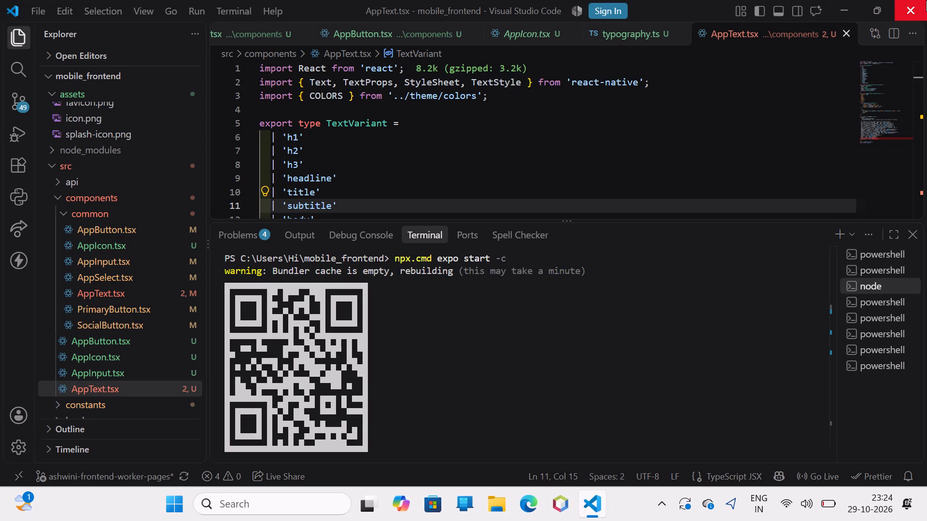
Bring up the Shut Down Windows dialog from the empty desktop to shut down the computer.
{"action": "left_click", "coordinate": [580, 355]}
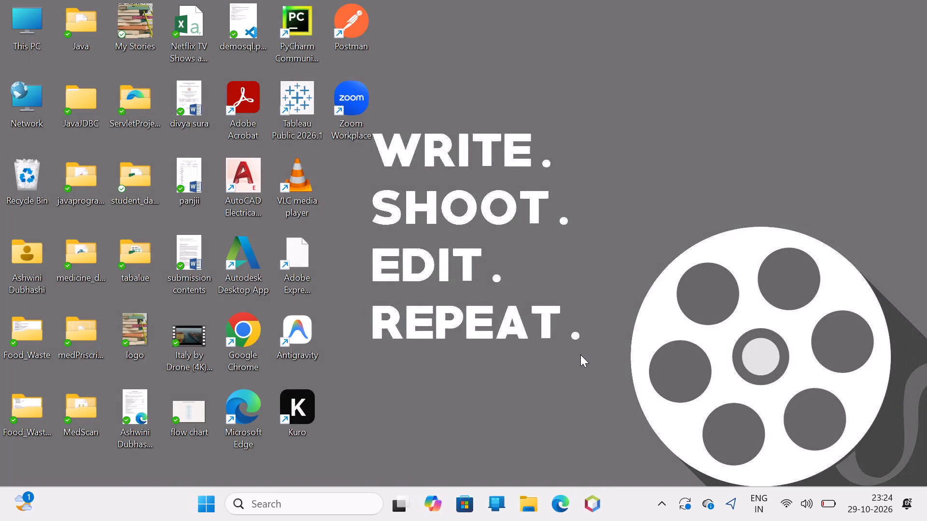
{"action": "key", "text": "alt+F4"}
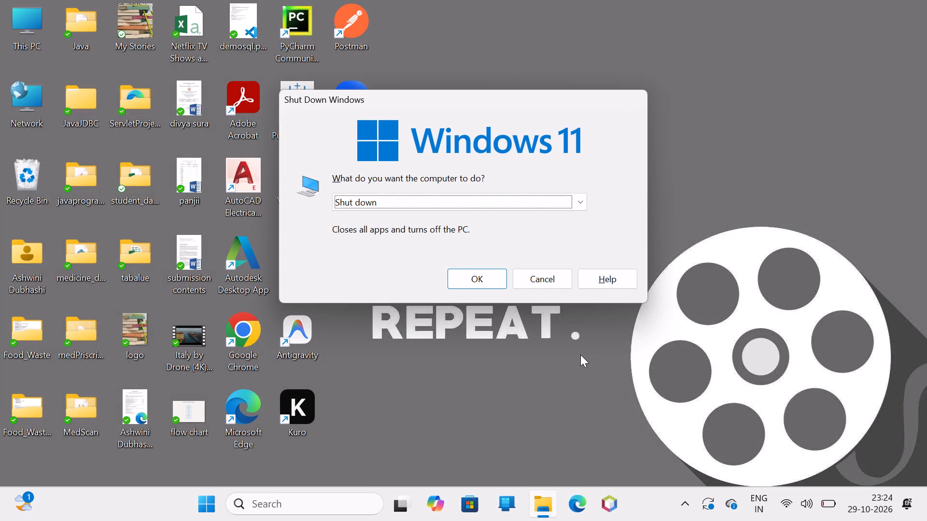